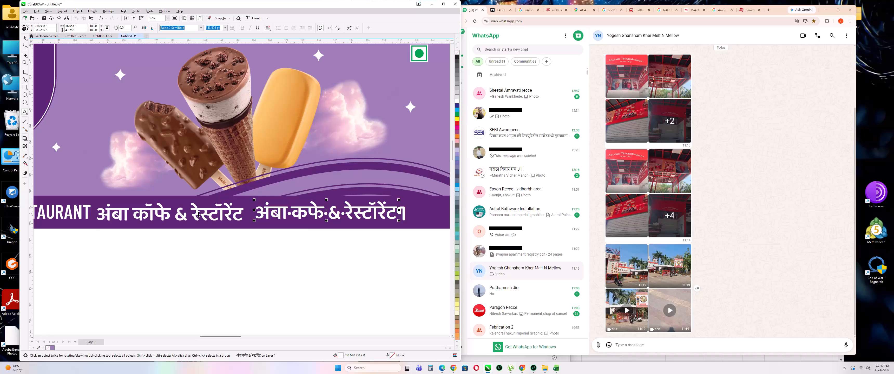
Crop the left Marathi text अंबा कॉफे & रेस्टॉरेंट down to only the crescent mark above का.
scroll(145, 210, "up", 1)
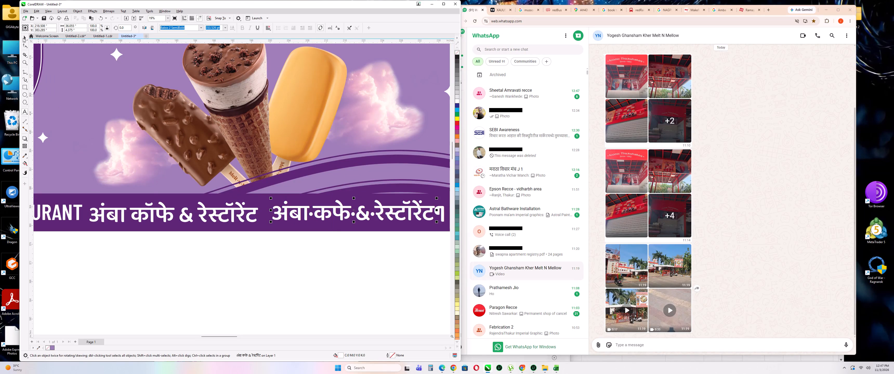
left_click(23, 37)
left_click(158, 210)
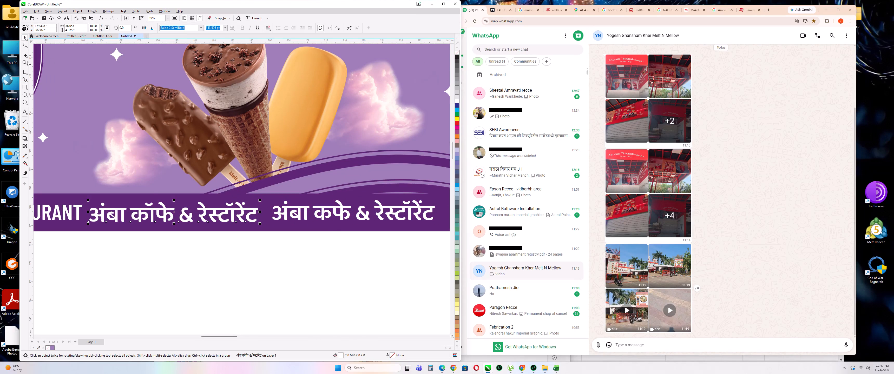
left_click(25, 45)
scroll(81, 220, "up", 4)
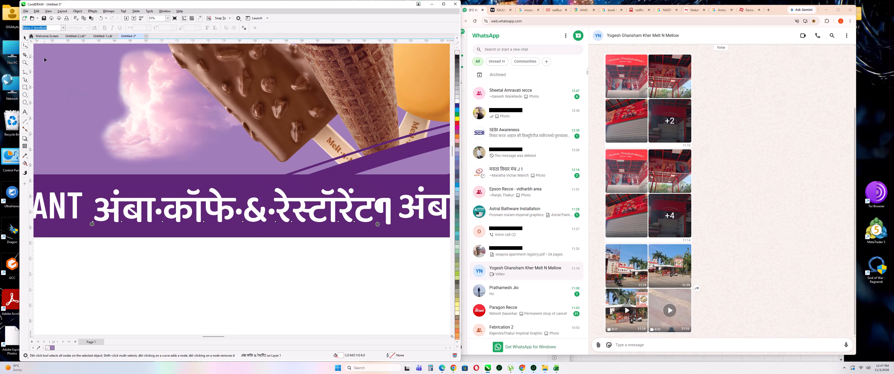
left_click(26, 54)
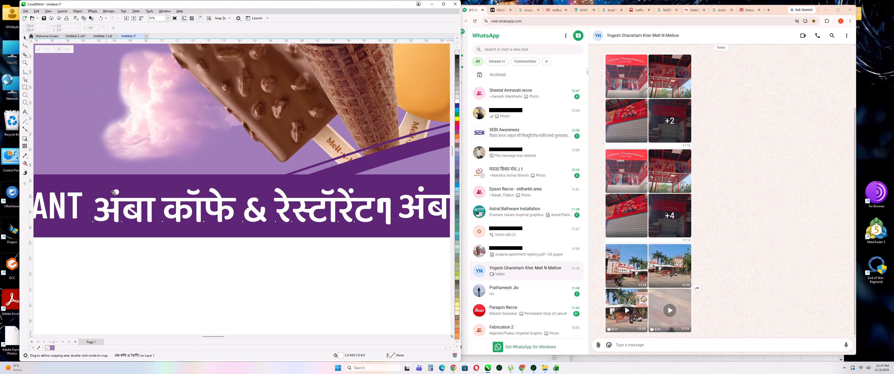
left_click_drag(186, 188, 202, 196)
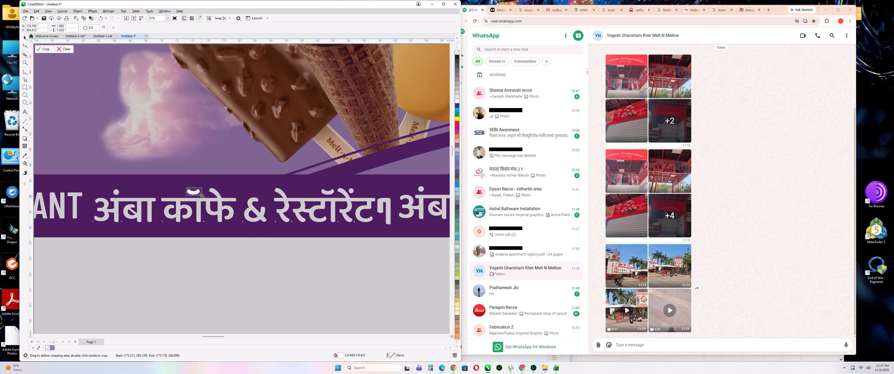
left_click_drag(202, 196, 201, 196)
scroll(197, 195, "up", 15)
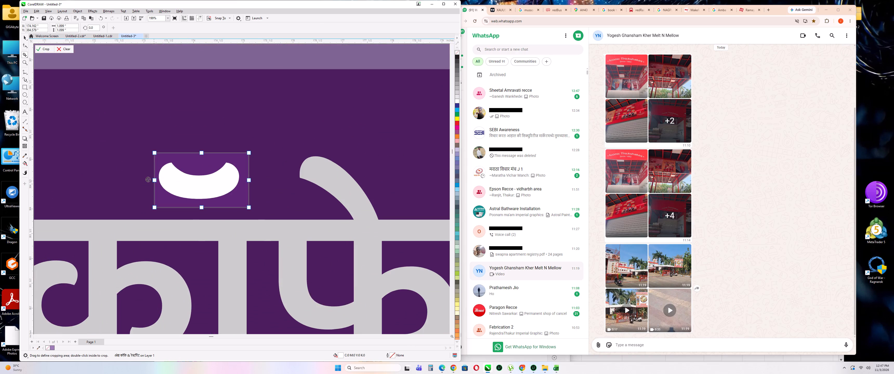
left_click(44, 48)
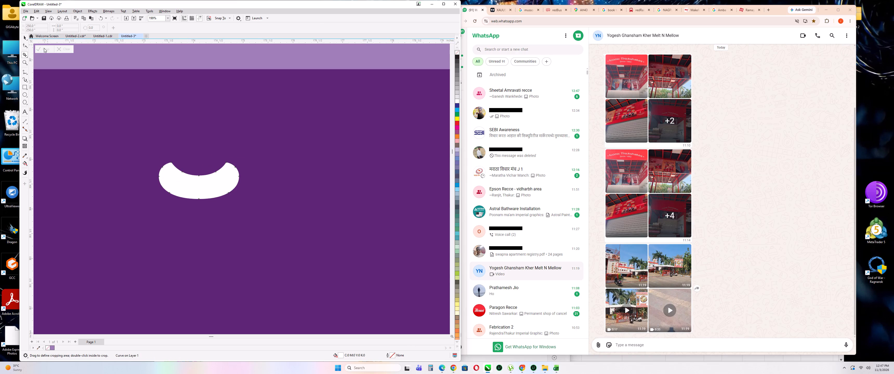
Move the cropped crescent mark directly above the क of कफे in the remaining Marathi text.
left_click(25, 38)
scroll(142, 173, "down", 18)
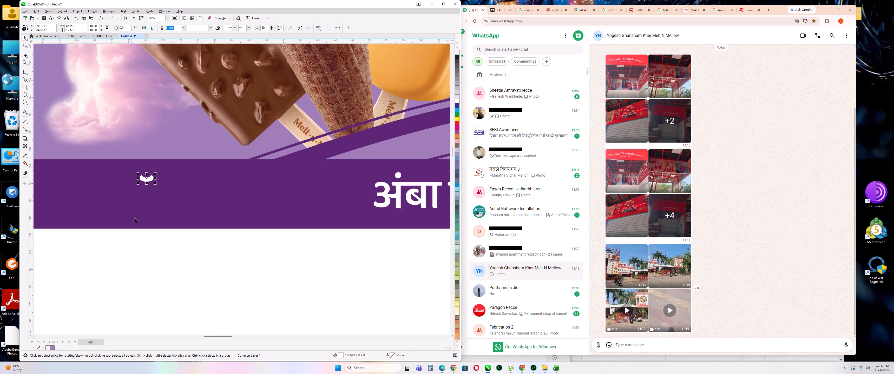
scroll(135, 218, "down", 2)
left_click(160, 262)
left_click_drag(144, 211, 298, 211)
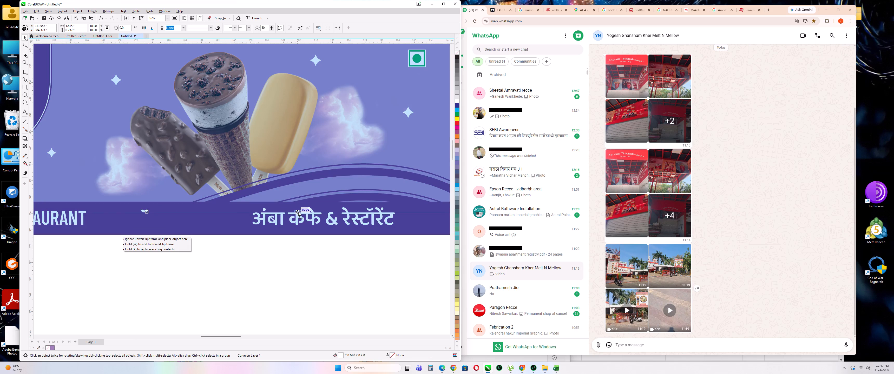
left_click_drag(298, 211, 297, 210)
scroll(297, 210, "up", 18)
left_click(301, 213)
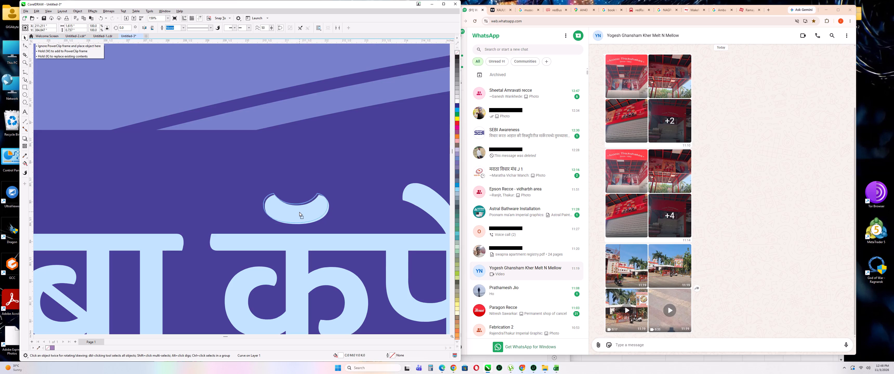
left_click_drag(299, 212, 301, 212)
scroll(281, 202, "down", 7)
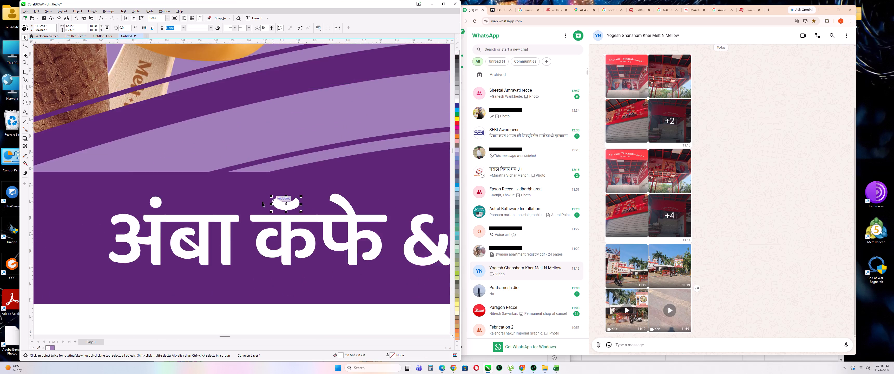
Group the crescent mark with the Marathi name and centre the group vertically on the dark purple band.
scroll(262, 202, "down", 6)
left_click(269, 271)
scroll(222, 271, "down", 6)
left_click_drag(174, 276, 385, 223)
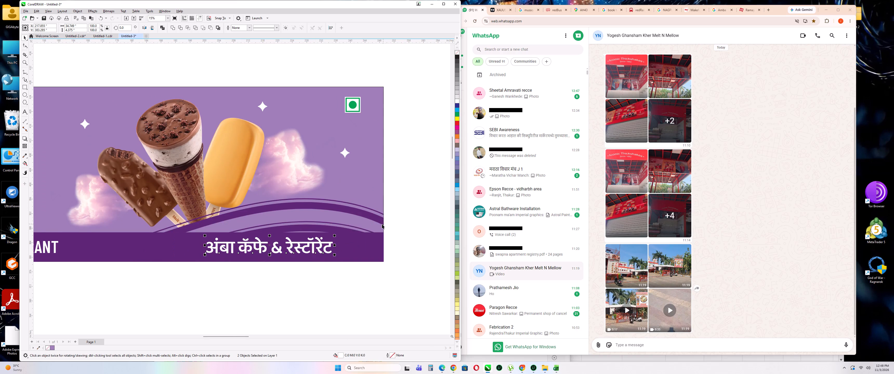
key("ctrl+g")
left_click(355, 241, "shift")
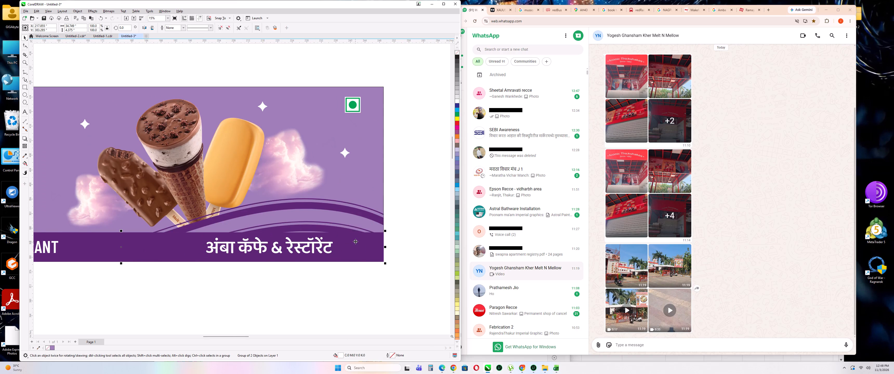
key("e")
left_click_drag(381, 297, 384, 297)
Centre the AMBA CAFE AND RESTAURANT text vertically on the dark purple band.
scroll(423, 282, "down", 5)
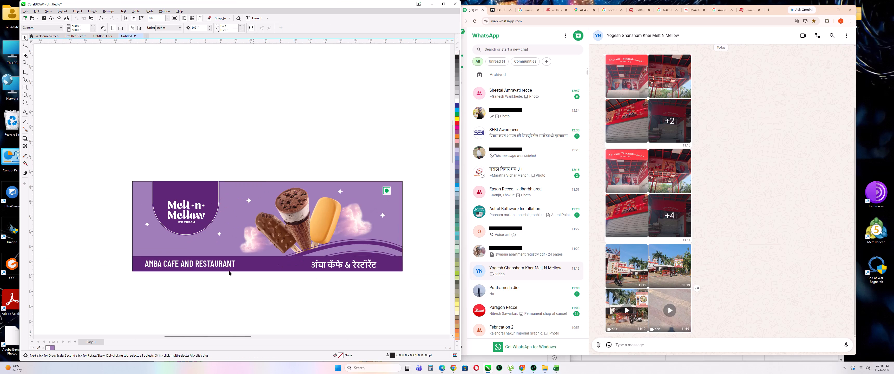
left_click(231, 265)
left_click(263, 265, "shift")
key("e")
left_click(266, 294)
Shift the grouped Marathi name farther toward the right end of the purple band.
left_click_drag(368, 264, 377, 265, "shift")
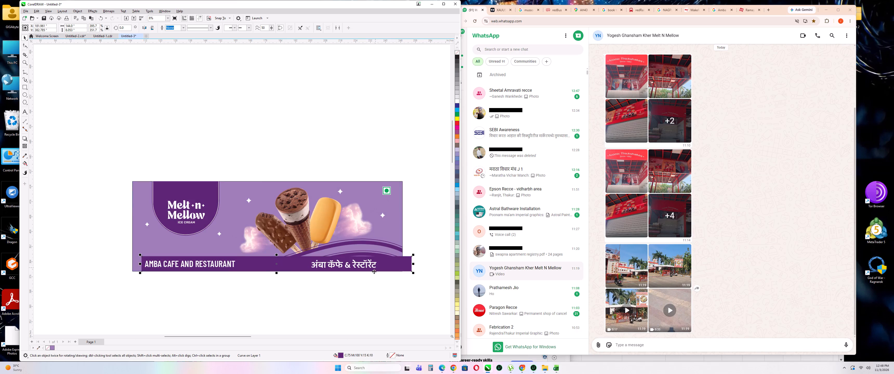
key("ctrl+z")
left_click_drag(370, 289, 370, 286)
left_click_drag(370, 261, 382, 262, "shift")
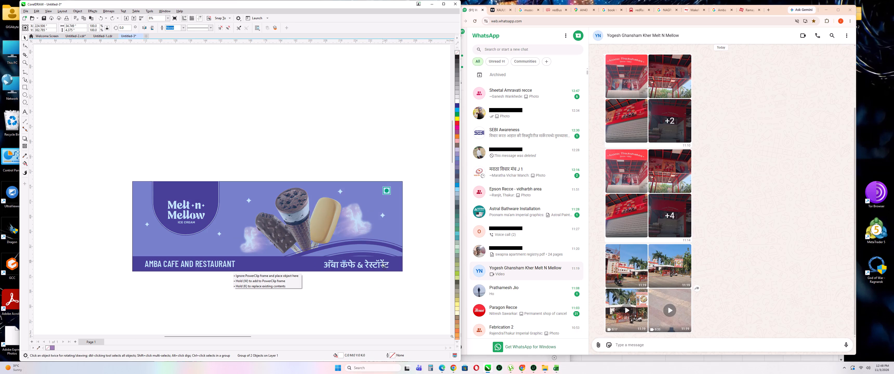
left_click_drag(382, 262, 380, 262, "shift")
Align and group the English and Marathi names, centring the pair horizontally and vertically on the purple band.
left_click(228, 264, "shift")
key("e")
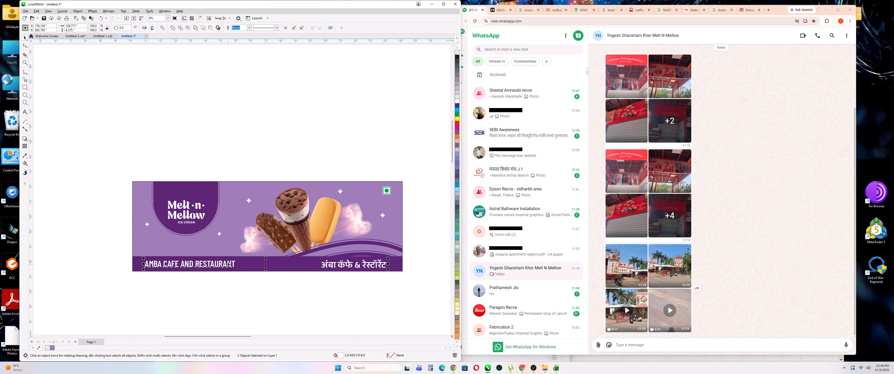
key("ctrl+g")
left_click(137, 261, "shift")
type("EC")
left_click_drag(203, 309, 201, 306)
Group the whole Amba Cafe signboard and move it to the page's upper-left corner.
left_click_drag(109, 171, 444, 298)
key("ctrl+g")
left_click(394, 296)
scroll(312, 233, "down", 6)
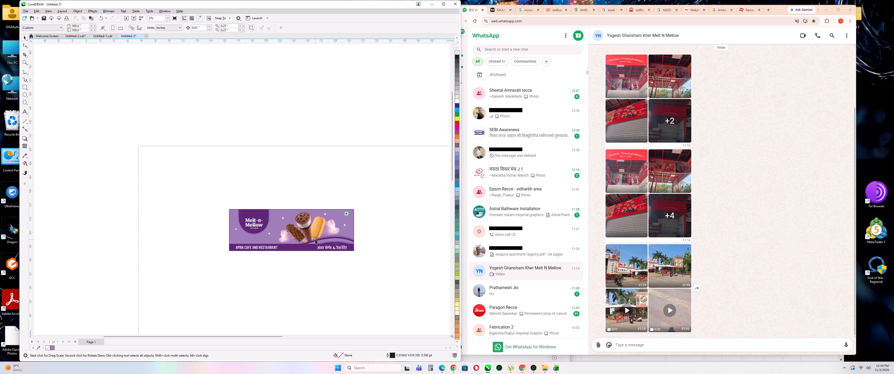
left_click_drag(311, 234, 232, 180)
left_click(251, 228)
Save the drawing under its default name in the Melt N Mellow Foods > 2026 > amravati folder on drive D.
key("ctrl+s")
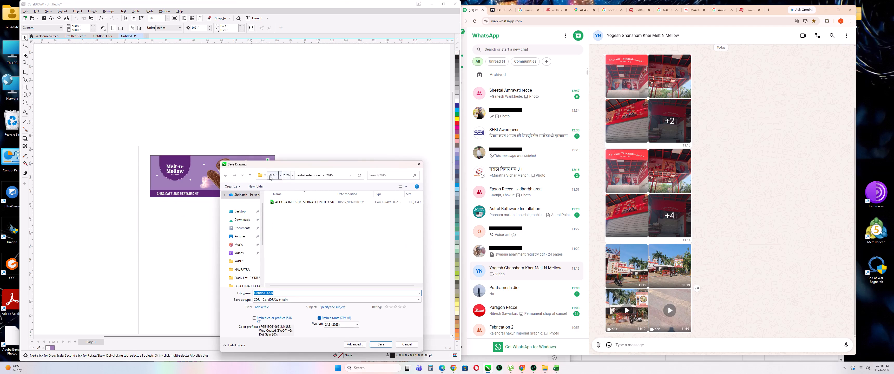
scroll(244, 253, "up", 5)
scroll(244, 252, "down", 12)
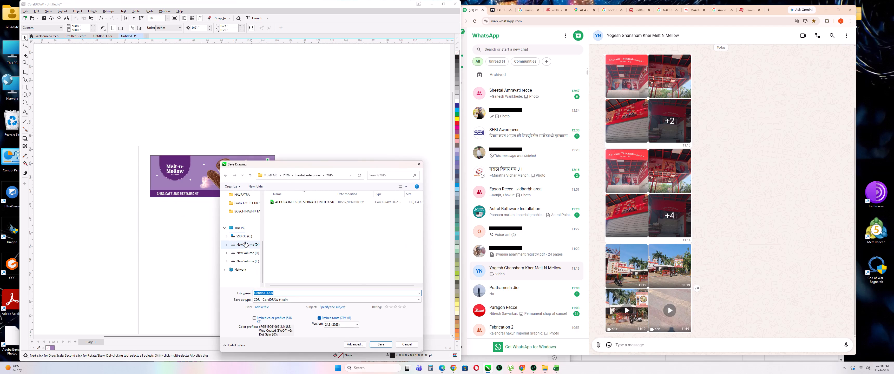
left_click(245, 242)
scroll(293, 242, "down", 7)
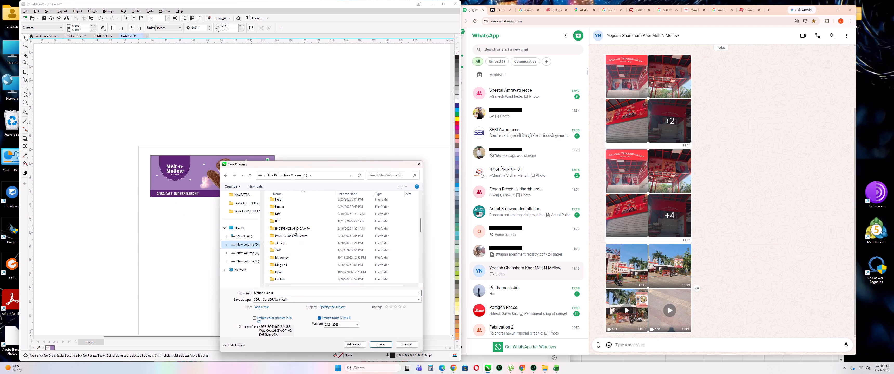
scroll(294, 239, "down", 4)
double_click(295, 249)
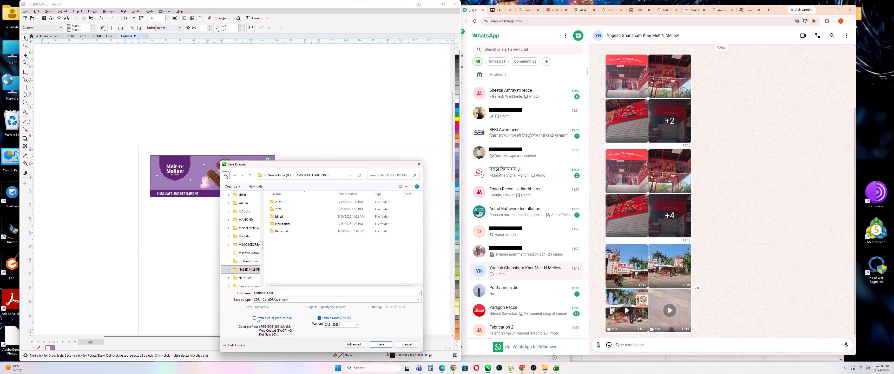
left_click(225, 174)
double_click(294, 243)
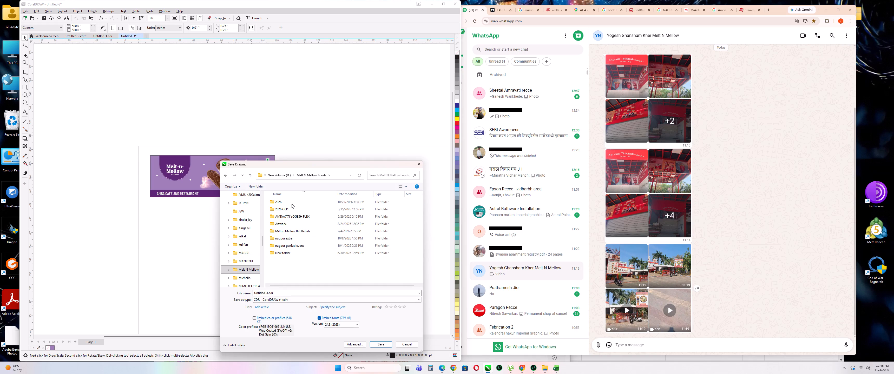
double_click(292, 204)
right_click(290, 233)
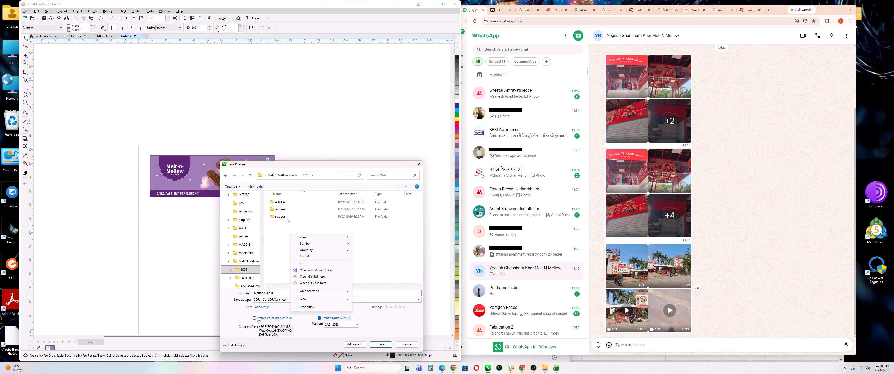
double_click(287, 208)
left_click(380, 347)
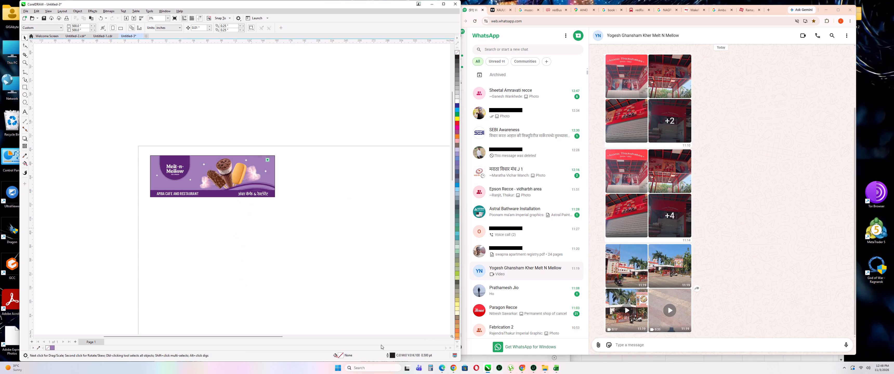
left_click(331, 270)
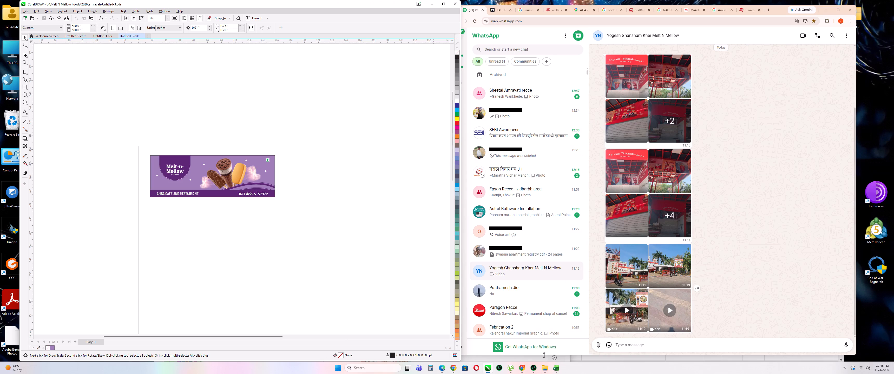
Using the Excel order sheet's Front Lit size, draw a 138 × 48.5 inch rectangle below the signboard.
left_click(553, 366)
left_click(320, 252)
left_click(246, 249)
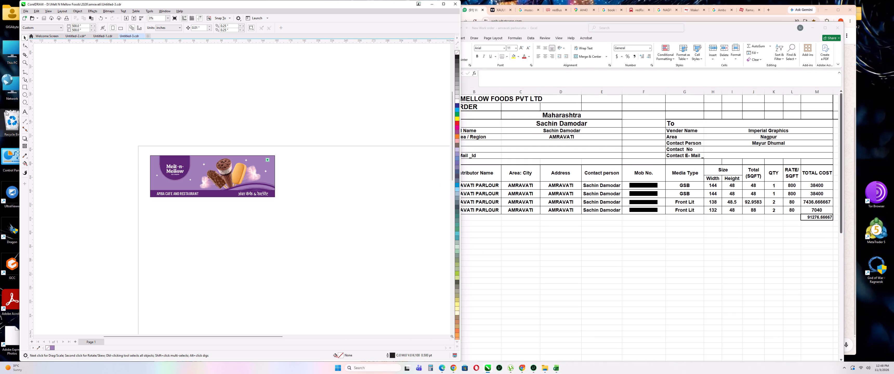
left_click(23, 88)
left_click_drag(177, 230, 316, 279)
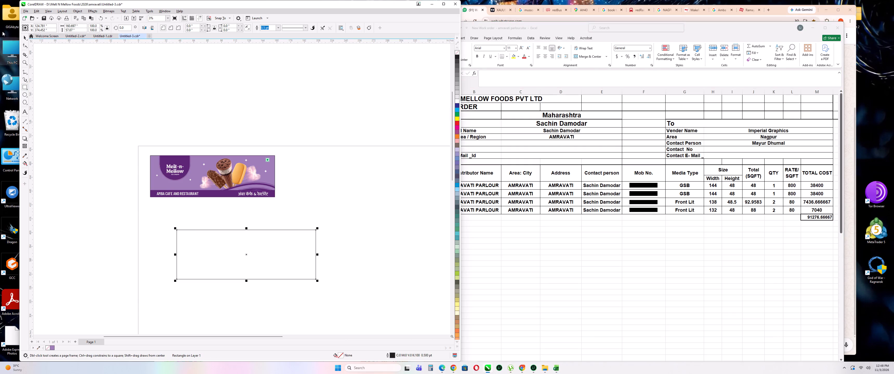
left_click_drag(81, 26, 0, 26)
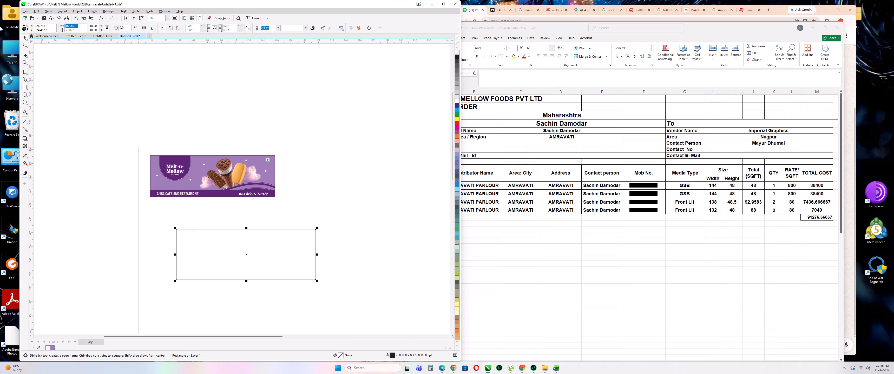
type("138")
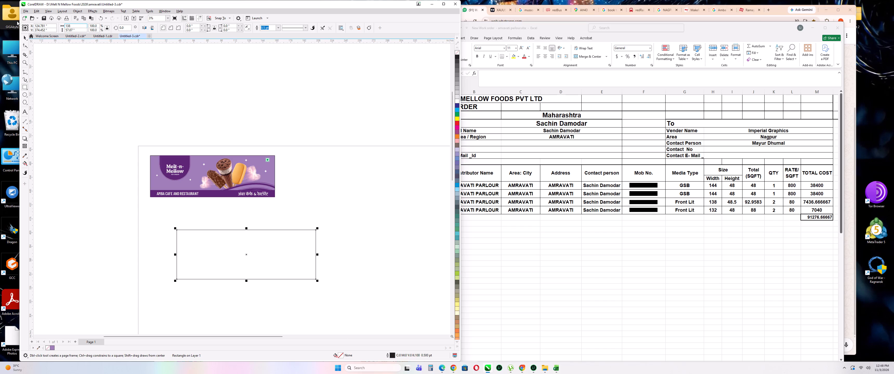
key("Tab")
type("48.5")
key("Return")
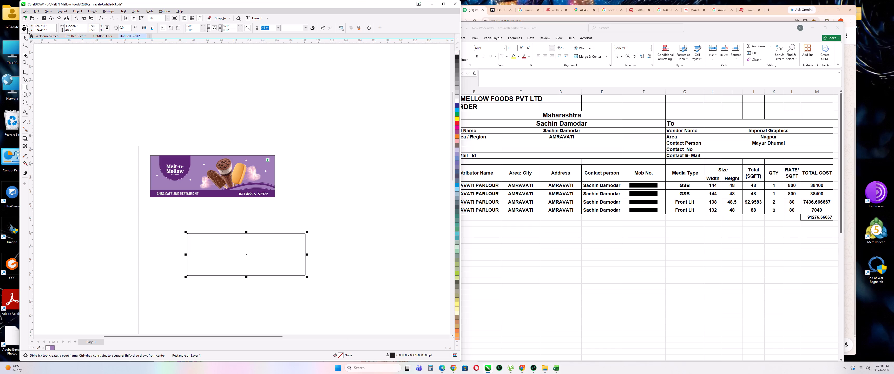
Look through the other open Melt-n-Mellow drawings for reusable artwork and return to the Amravati drawing.
left_click(21, 35)
left_click(106, 39)
left_click(95, 36)
left_click(77, 36)
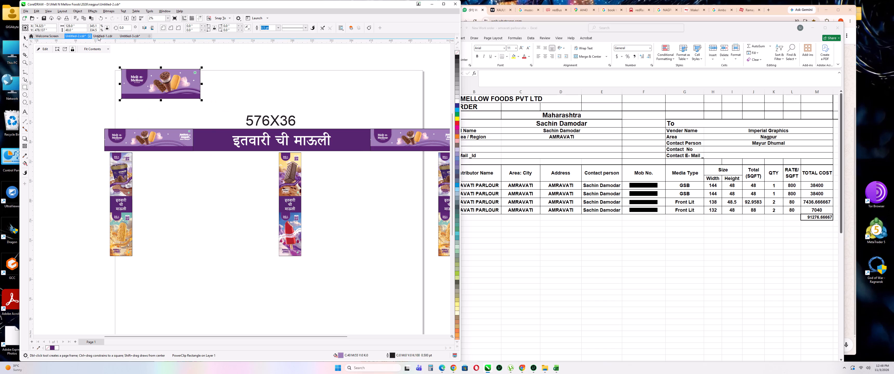
left_click(103, 36)
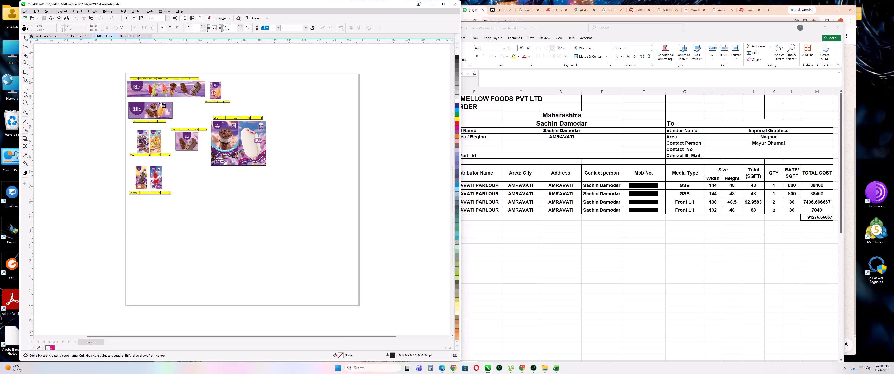
left_click(49, 37)
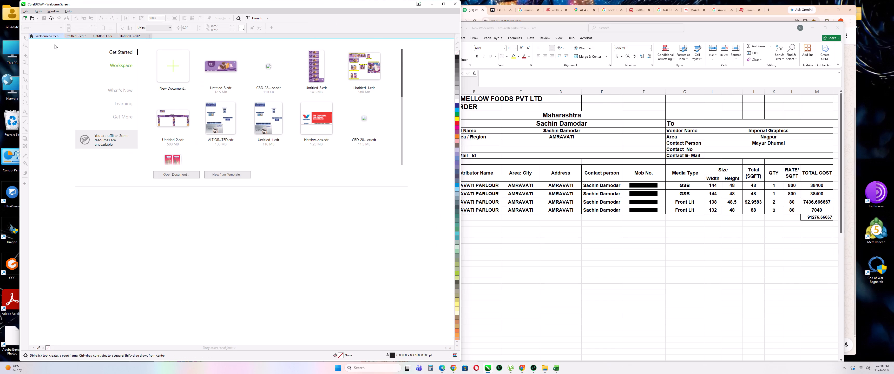
left_click(71, 37)
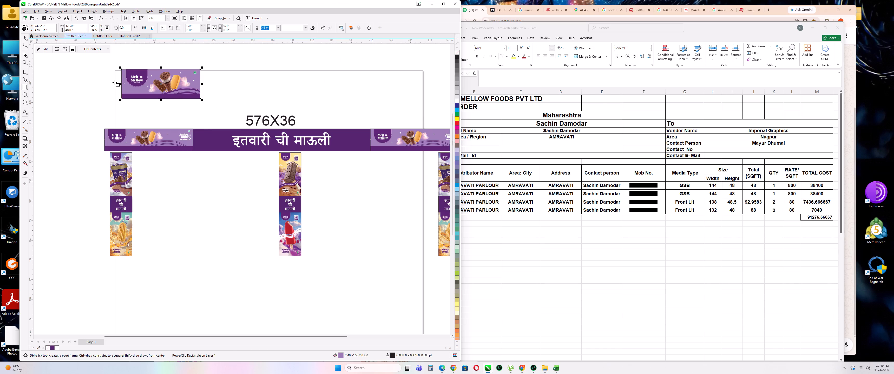
left_click(25, 37)
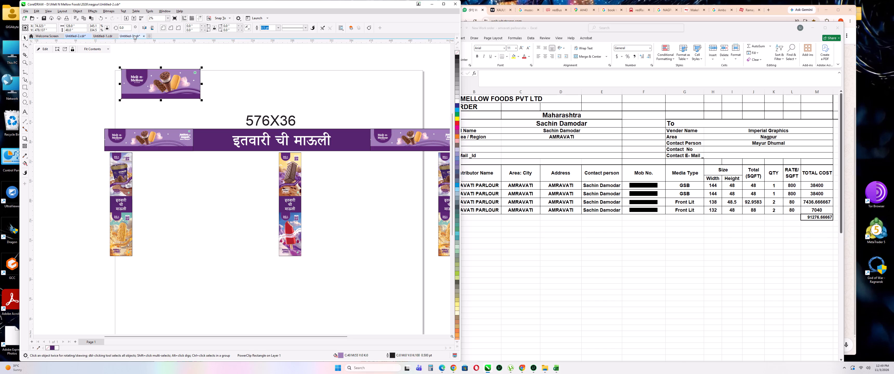
left_click(134, 35)
Move the 138 × 48.5 inch rectangle closer beneath the Amba Cafe signboard.
left_click_drag(269, 240, 242, 228)
left_click(320, 241)
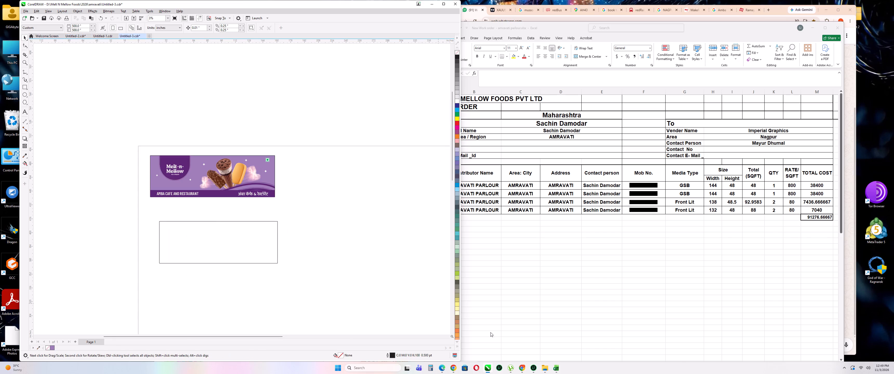
In File Explorer, open the Melt N Mellow Foods > Artwork folder on drive D.
left_click(548, 370)
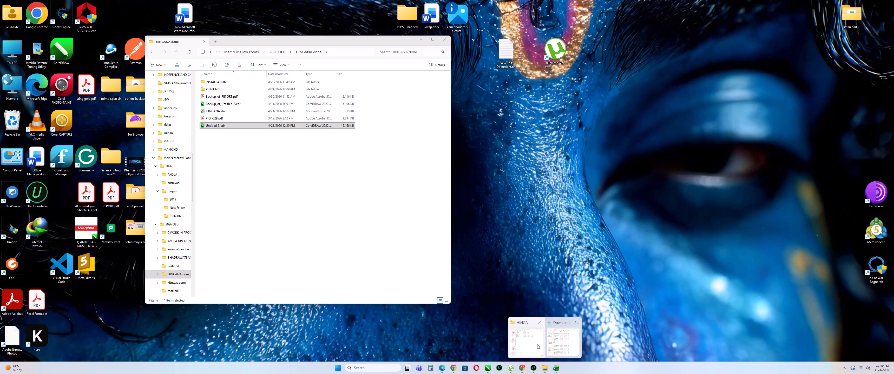
left_click(537, 344)
left_click(323, 226)
left_click(151, 53)
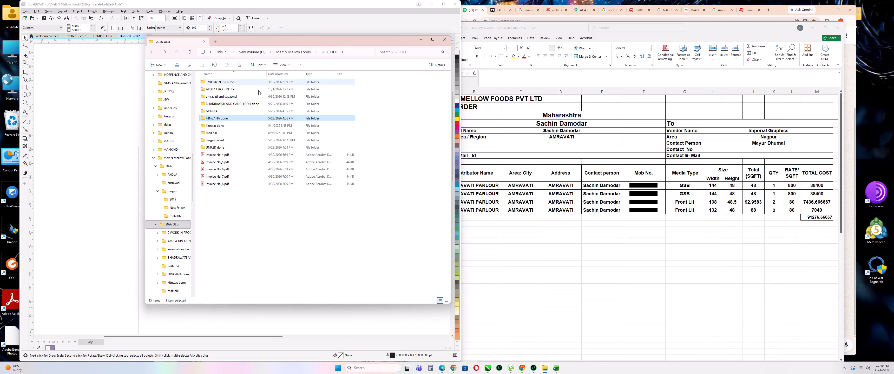
left_click(285, 53)
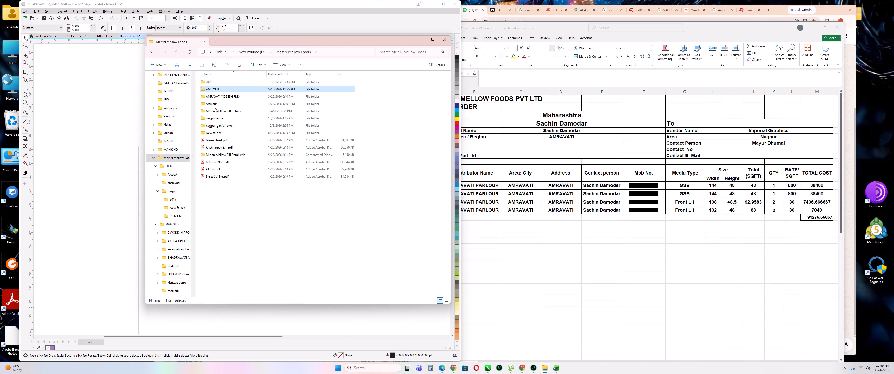
double_click(217, 105)
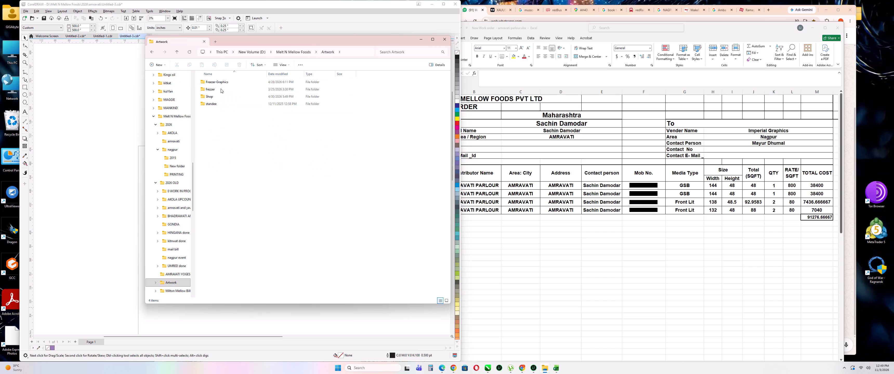
Find the FOW200 freezer PDF under Artwork > Freezer Graphics and import it into the Amravati drawing with text as curves.
double_click(221, 89)
left_click(154, 51)
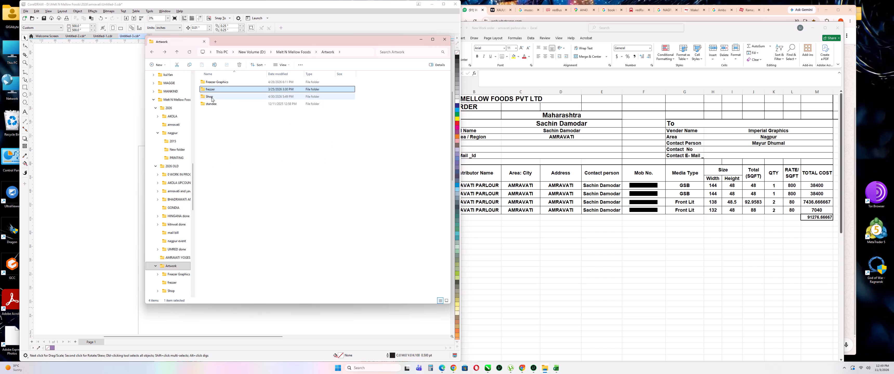
double_click(221, 83)
double_click(222, 82)
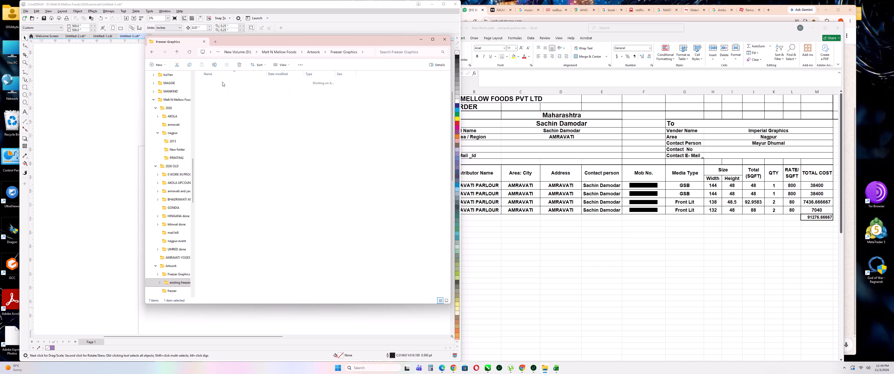
left_click(153, 52)
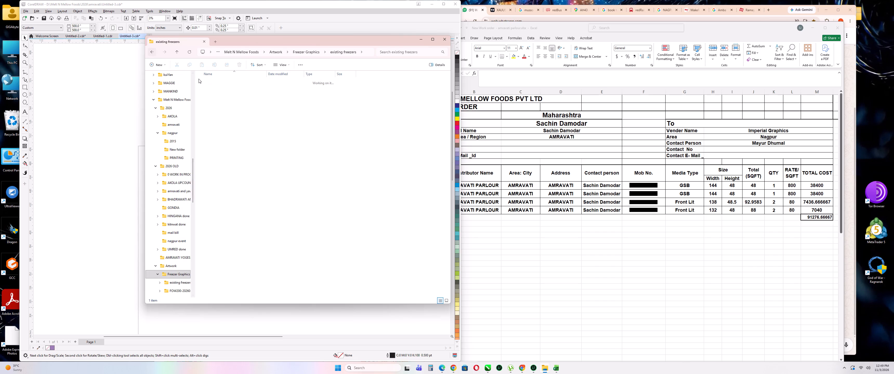
double_click(212, 86)
double_click(212, 84)
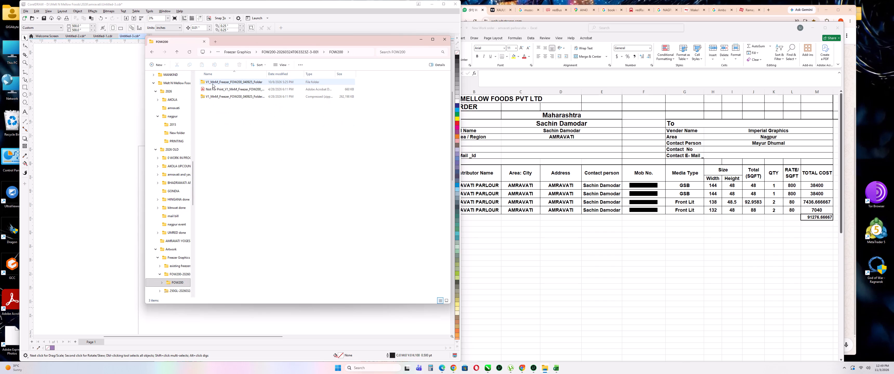
left_click_drag(213, 88, 122, 195)
left_click(120, 213)
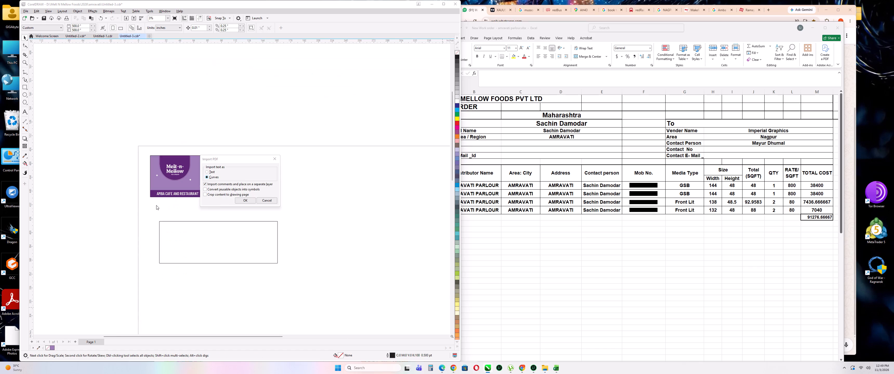
left_click(242, 202)
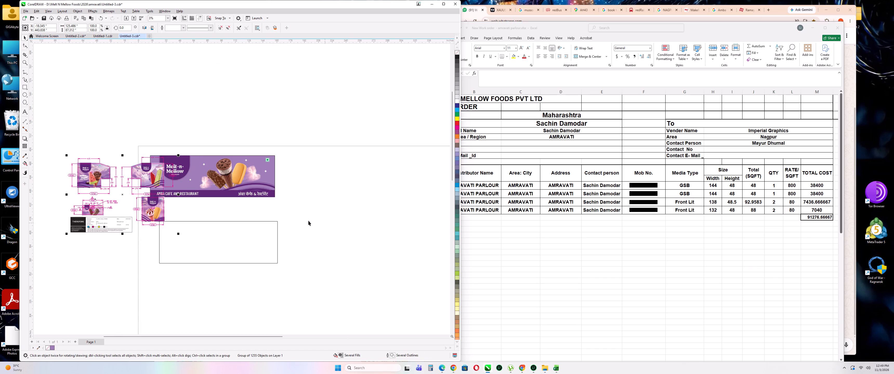
Move the imported freezer artwork clear of the signboard, beside the blank rectangle, and ungroup all its objects.
left_click_drag(146, 203, 391, 269)
scroll(357, 280, "up", 4)
right_click(321, 274)
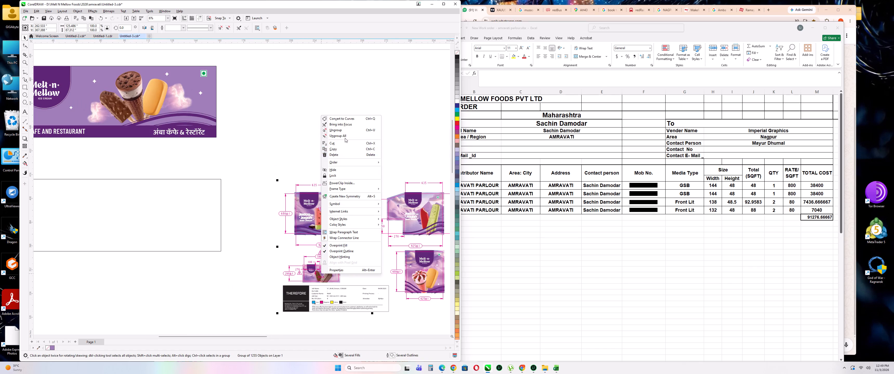
left_click(345, 135)
scroll(277, 222, "up", 1)
left_click(277, 222)
Delete the 260±1, 590±1 and 50 dimension labels and the NO ART WORK note around the small rear freezer panel.
scroll(378, 300, "up", 5)
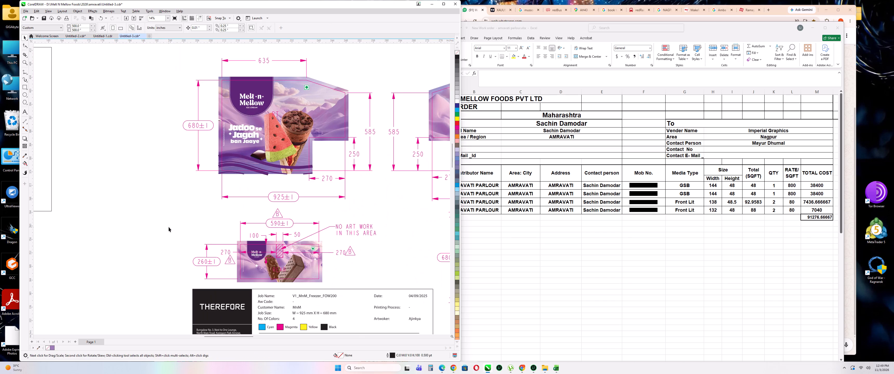
left_click_drag(169, 227, 242, 289)
key("Delete")
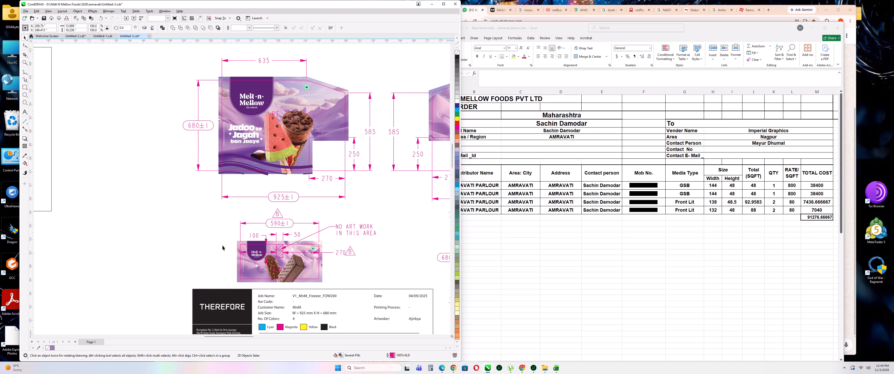
left_click_drag(215, 237, 392, 207)
key("Delete")
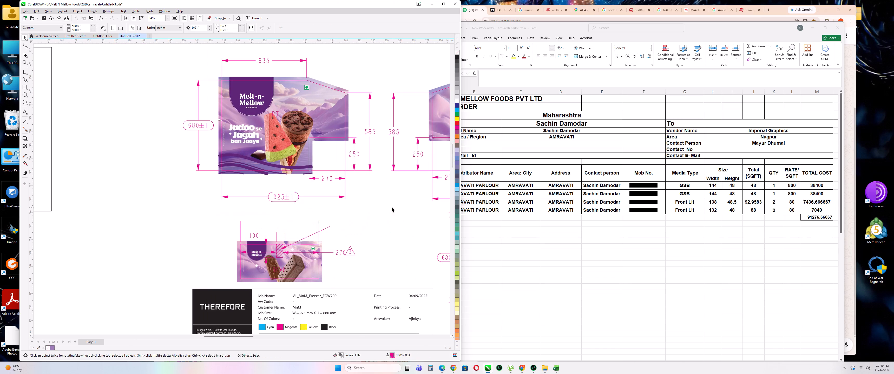
scroll(352, 240, "up", 3)
left_click(302, 251)
key("Delete")
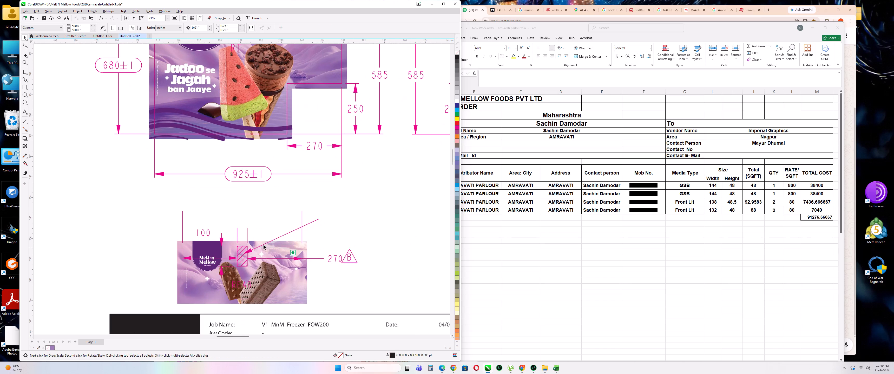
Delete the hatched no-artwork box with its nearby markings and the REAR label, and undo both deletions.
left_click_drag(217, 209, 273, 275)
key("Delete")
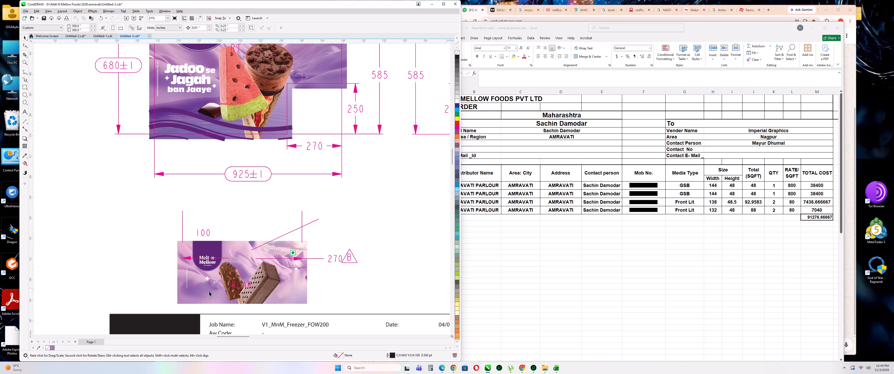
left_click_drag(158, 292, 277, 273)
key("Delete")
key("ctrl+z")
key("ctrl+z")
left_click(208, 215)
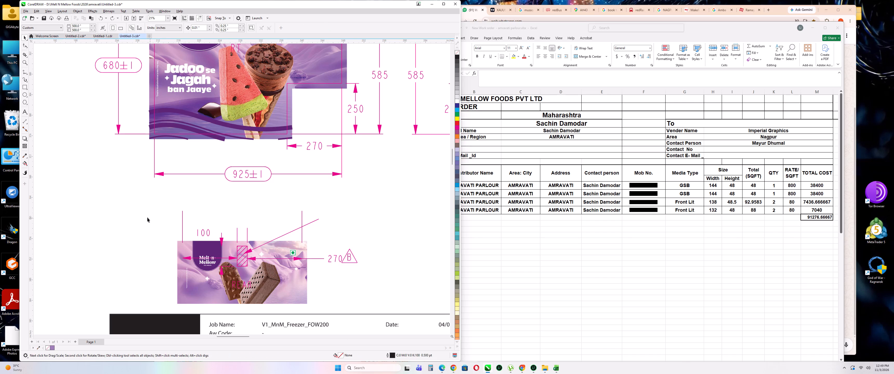
Delete the extension lines and 100 label above the rear panel, the note's leader line, and the 270 label beside it.
left_click_drag(137, 199, 268, 246)
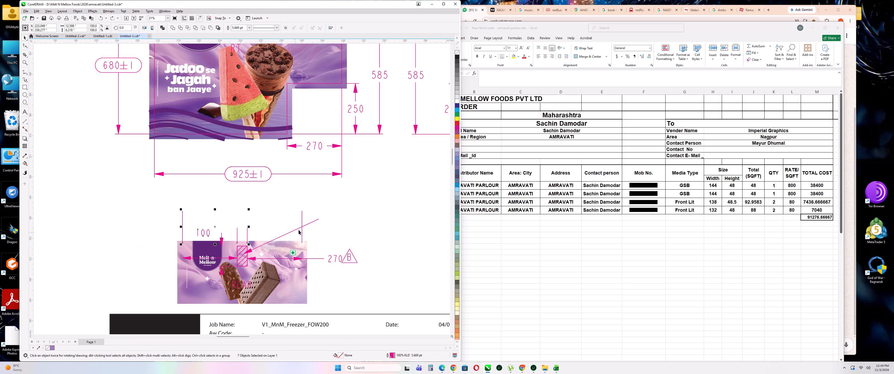
key("Delete")
left_click(300, 227)
left_click(301, 227)
key("Delete")
left_click(301, 226)
left_click(302, 226)
key("Delete")
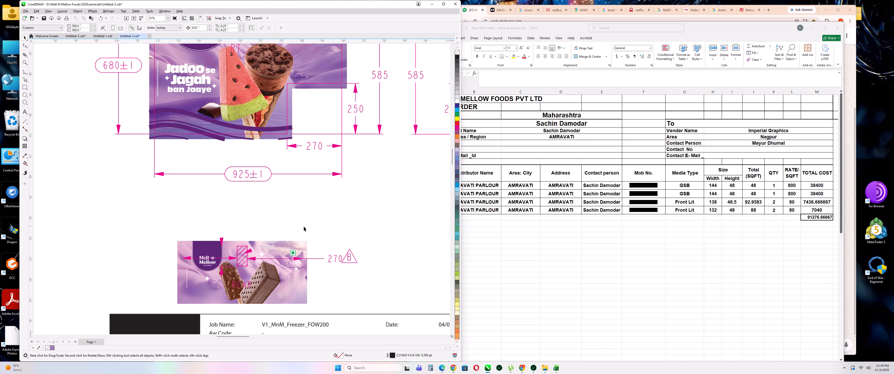
left_click_drag(302, 222, 381, 292)
key("Delete")
Delete the horizontal magenta dimension lines crossing the rear panel and its logo, including the arrowhead near the green veg mark.
left_click(295, 259)
key("Delete")
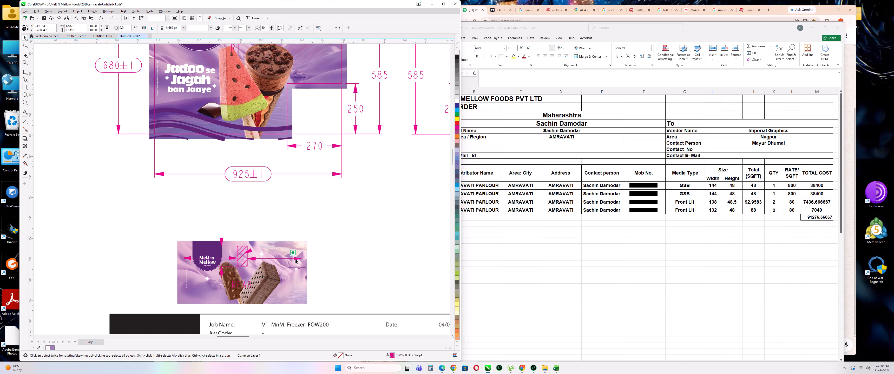
left_click(281, 259)
key("Delete")
left_click(297, 259)
key("Delete")
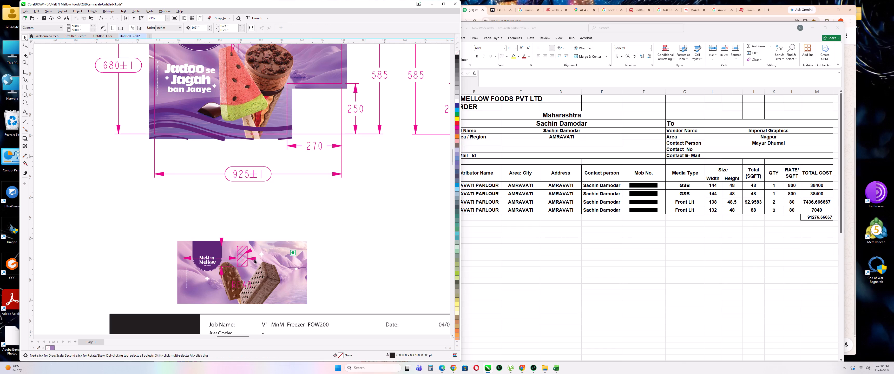
left_click(253, 259)
scroll(198, 281, "up", 6)
key("Delete")
left_click(244, 227)
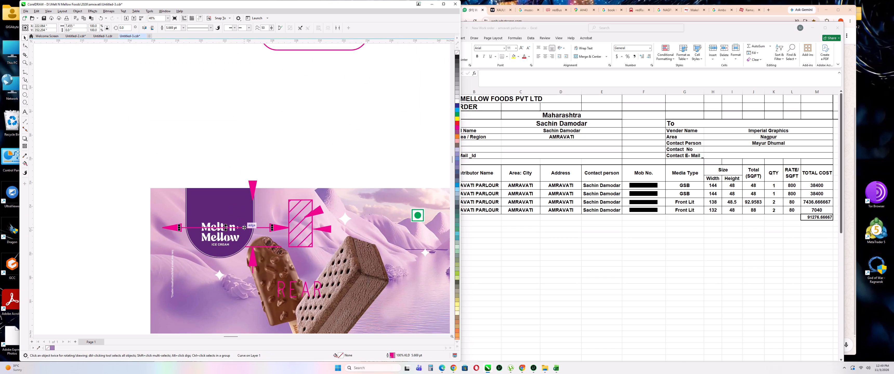
key("Delete")
left_click(278, 227)
key("Delete")
left_click(175, 228)
key("Delete")
key("Delete")
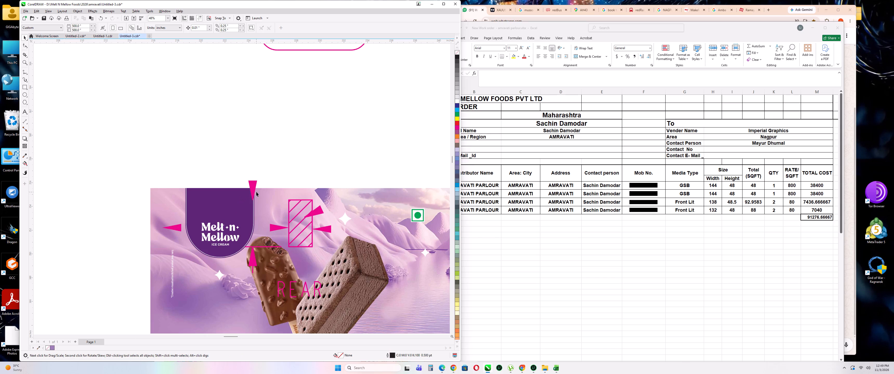
Delete the magenta arrowheads above, below and on the outer side of the Melt-n-Mellow logo on the rear panel.
left_click(255, 189)
key("Delete")
left_click(177, 228)
key("Delete")
left_click(253, 186)
key("Delete")
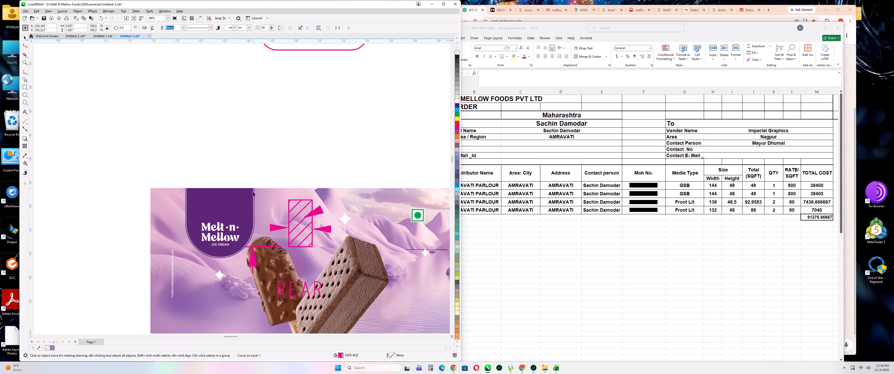
left_click(253, 257)
key("Delete")
left_click(253, 258)
key("Delete")
key("Delete")
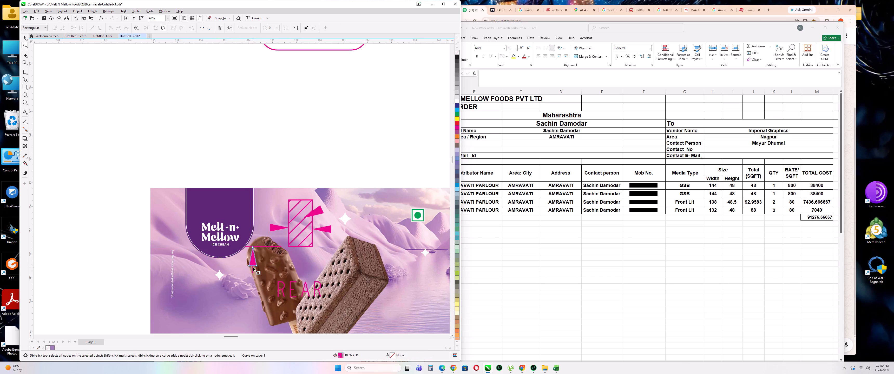
left_click(253, 267)
left_click(24, 35)
left_click(188, 130)
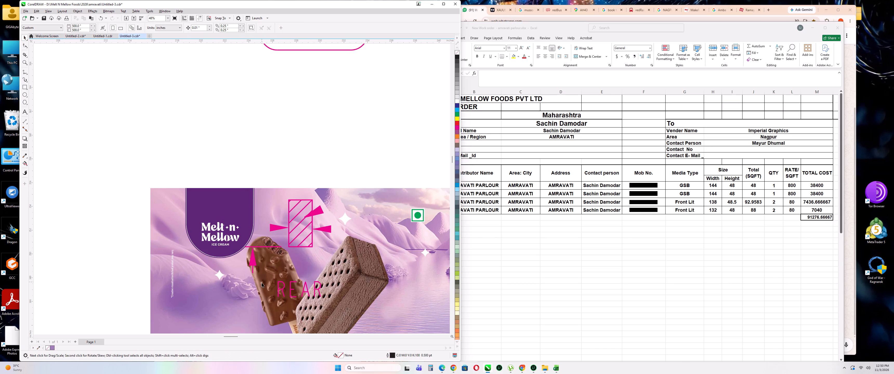
left_click(252, 260)
key("Delete")
left_click(252, 270)
key("Delete")
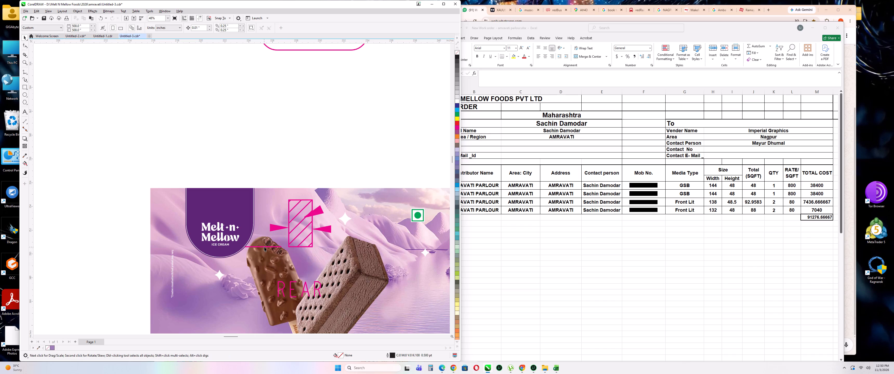
Delete the horizontal magenta line just below the Melt-n-Mellow logo on the rear panel.
left_click(264, 247)
key("Delete")
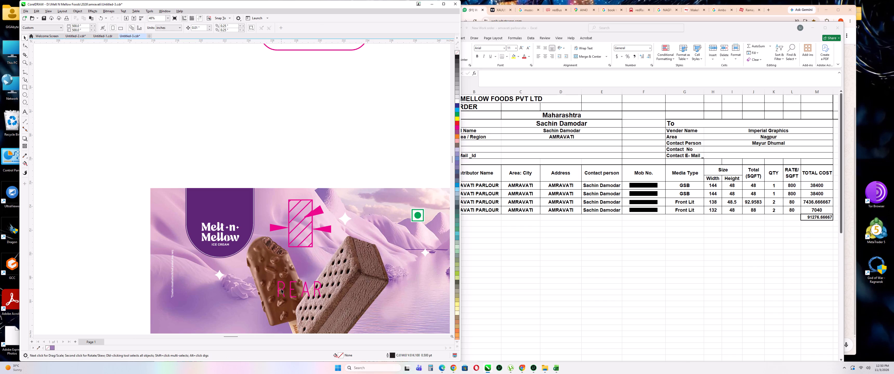
Delete the magenta outlines forming the REAR label across the ice creams, letter by letter.
left_click(281, 289)
key("Delete")
left_click(294, 290)
key("Delete")
left_click(282, 290)
key("Delete")
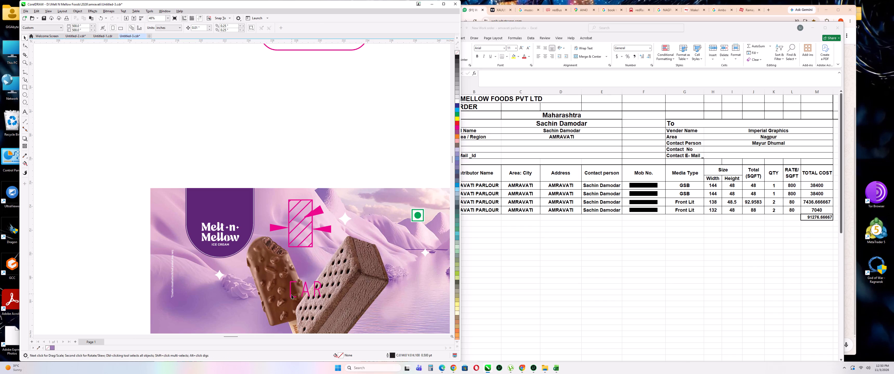
left_click(291, 295)
key("Delete")
left_click(308, 291)
key("Delete")
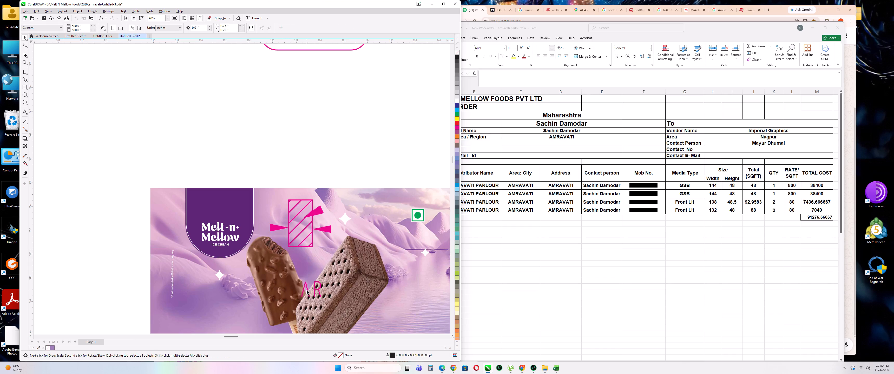
left_click(308, 290)
key("Delete")
left_click(315, 289)
key("Delete")
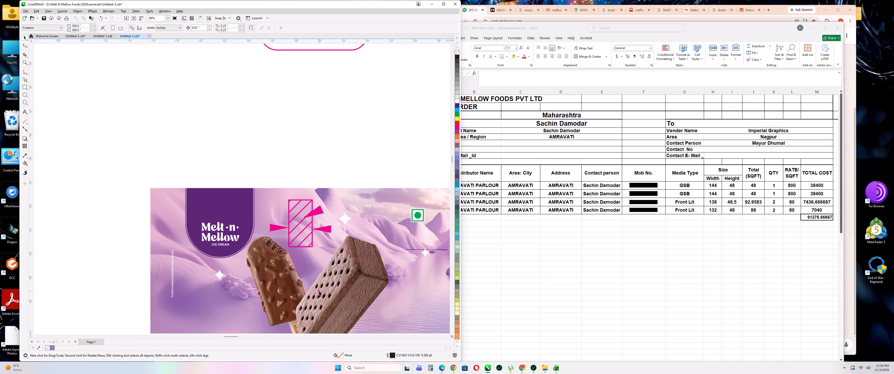
left_click(319, 291)
key("Delete")
Delete the magenta arrowheads between the hatched box and the white sparkle on the rear panel.
left_click(324, 229)
key("Delete")
left_click(317, 213)
key("Delete")
left_click(312, 215)
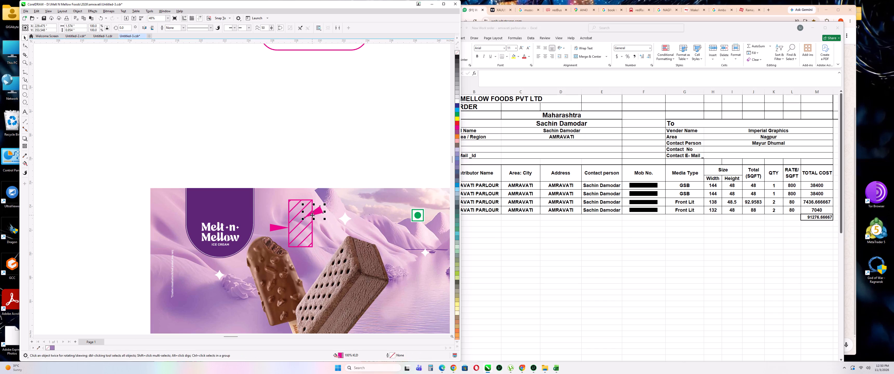
key("Delete")
left_click(312, 215)
key("Delete")
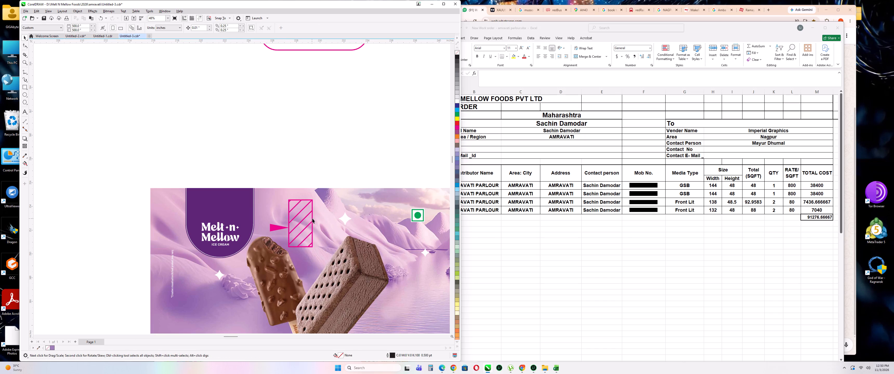
Delete the hatched box's outline and hatch lines, along with the magenta arrowhead on its logo side.
left_click(312, 218)
key("Delete")
left_click(296, 226)
key("Delete")
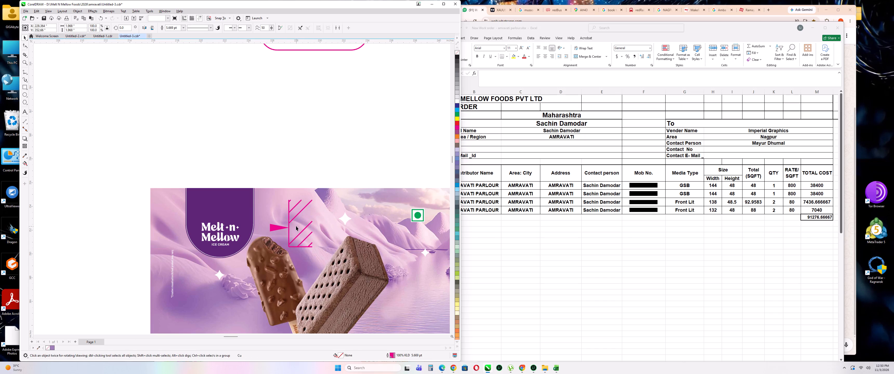
left_click(281, 227)
key("Delete")
left_click(289, 231)
key("Delete")
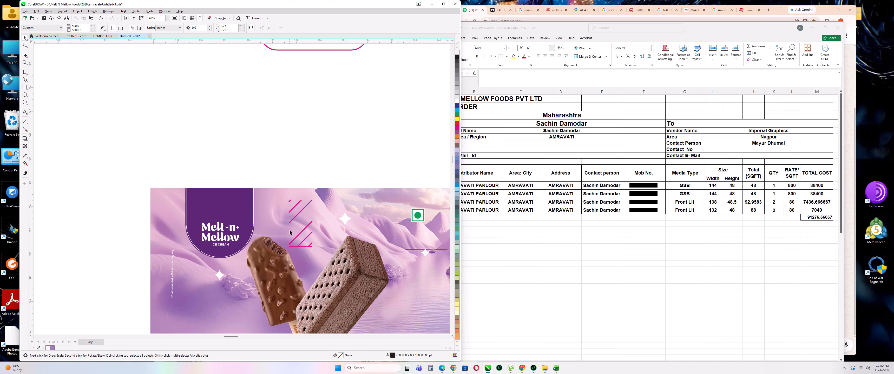
left_click_drag(284, 173, 318, 255)
key("Delete")
Group all objects of the cleaned rear-panel artwork.
scroll(250, 205, "down", 7)
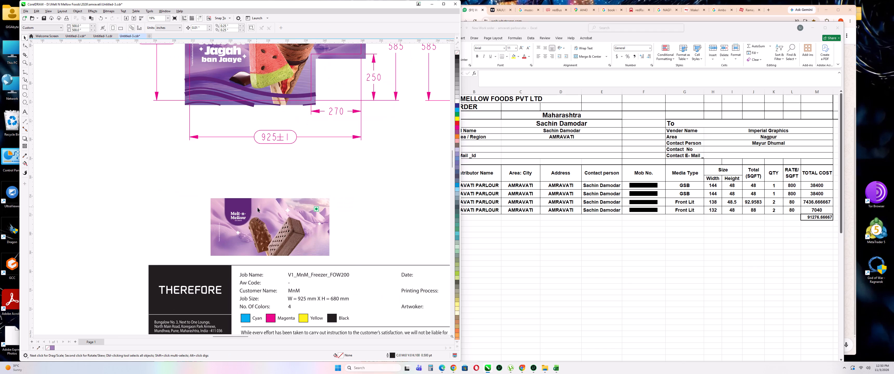
left_click_drag(180, 170, 360, 263)
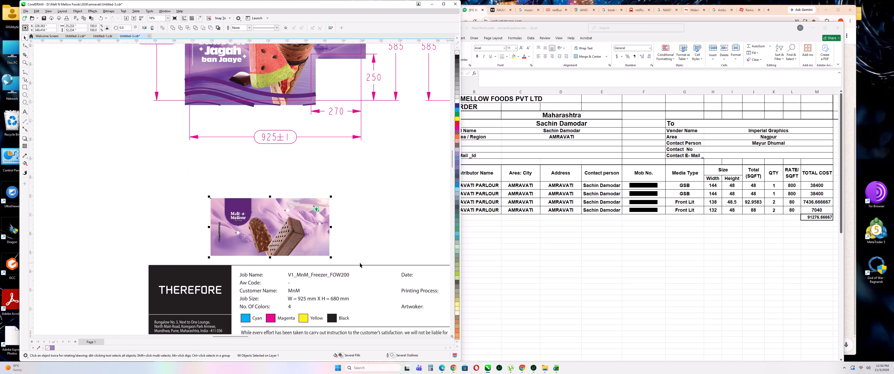
key("ctrl+g")
Centre the grouped rear-panel artwork on the blank board rectangle below the Amba Cafe banner.
scroll(382, 237, "down", 12)
left_click(222, 191, "shift")
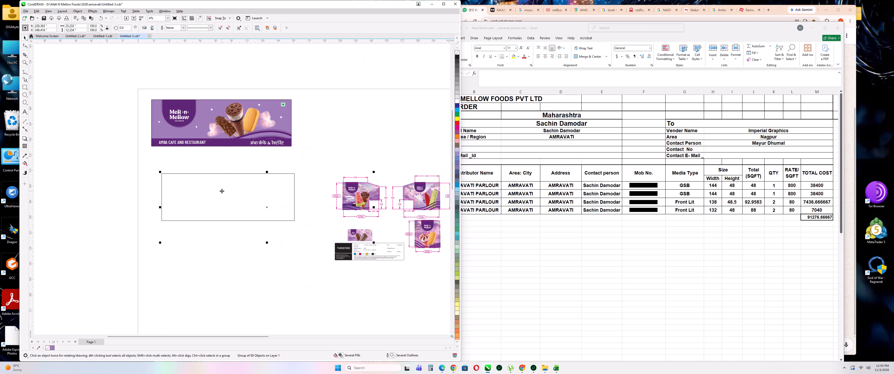
type("EC")
left_click_drag(232, 253, 234, 253)
Scale the centred artwork proportionally to the board's height, about 100 × 48.5 inches.
scroll(235, 202, "up", 3)
left_click(233, 195)
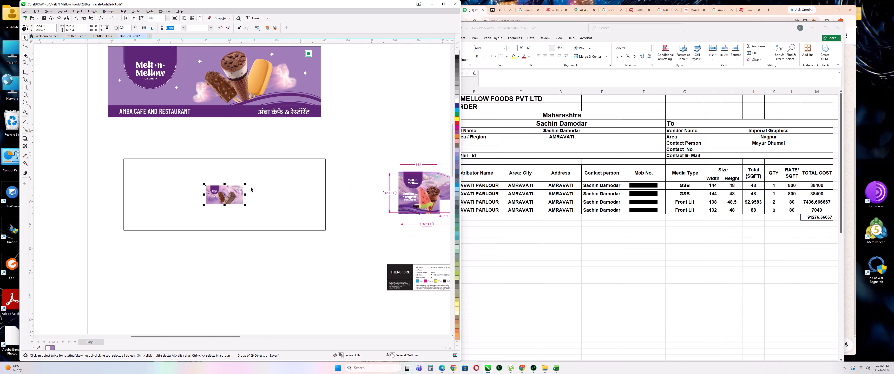
left_click_drag(244, 183, 328, 153, "shift")
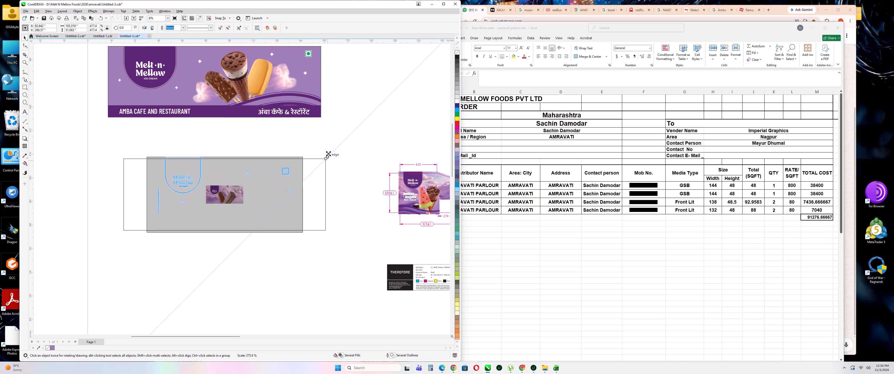
left_click_drag(328, 153, 310, 157, "shift")
left_click(283, 260)
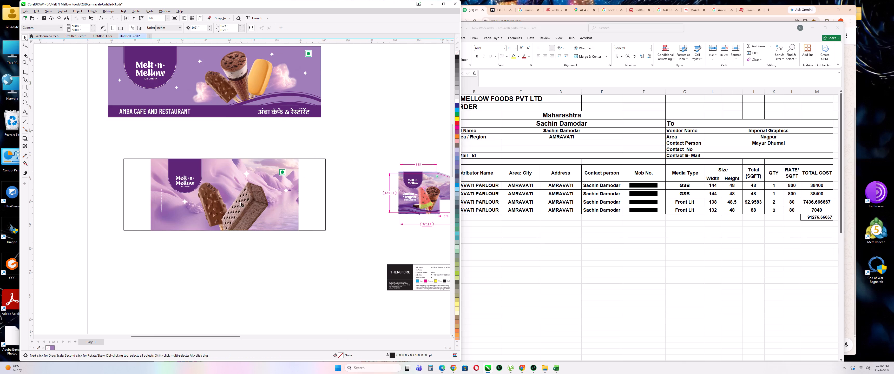
Move the artwork below the blank board and ungroup all of its objects.
left_click_drag(239, 198, 238, 276, "shift")
right_click(238, 276)
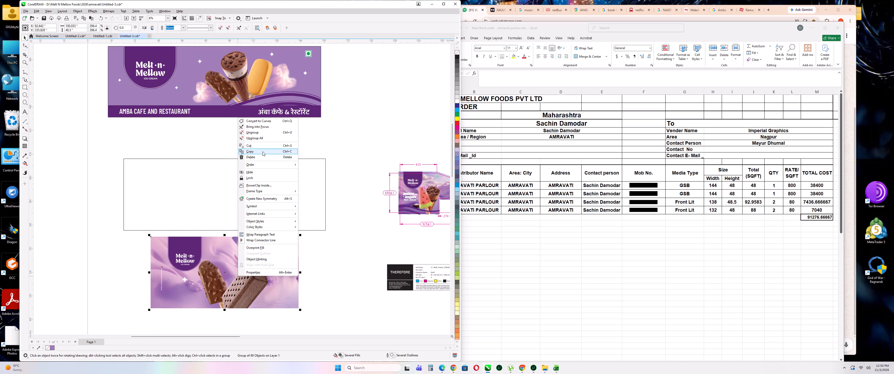
left_click(265, 138)
left_click(338, 270)
Group the pieces of the Melt-n-Mellow logo in the ungrouped artwork.
scroll(342, 255, "down", 2)
scroll(248, 280, "up", 3)
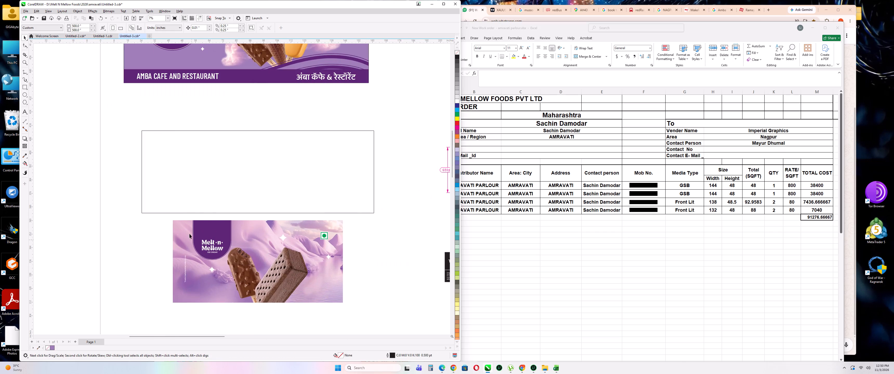
left_click_drag(187, 215, 240, 269)
key("ctrl+g")
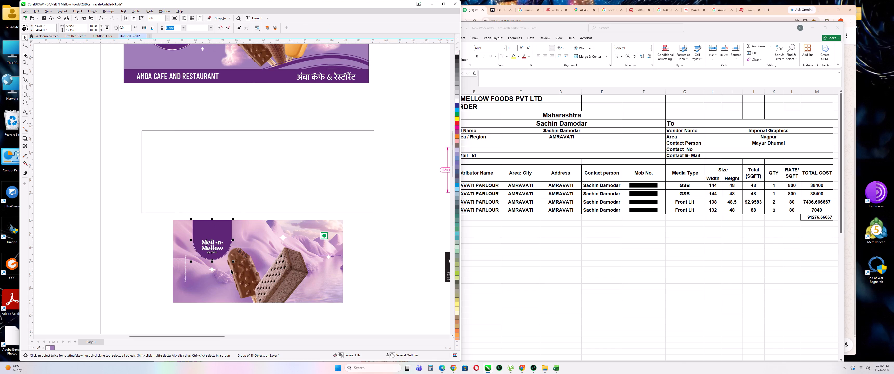
Delete the small vertical text near the artwork's side edge and move the grouped logo clear of the artwork.
left_click_drag(136, 247, 188, 299)
key("Delete")
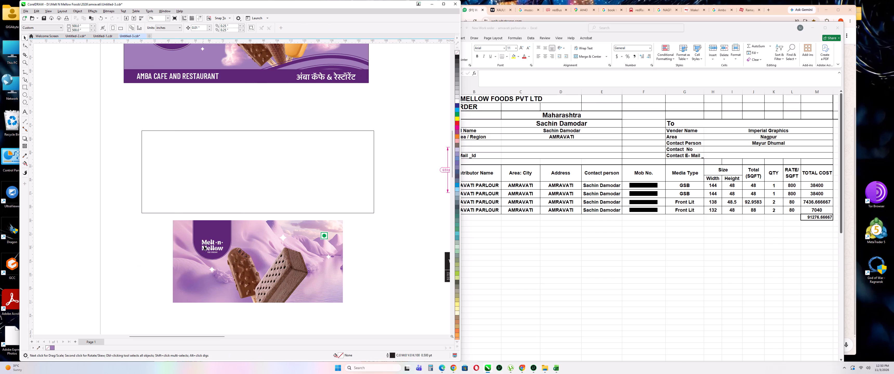
left_click_drag(204, 246, 86, 242)
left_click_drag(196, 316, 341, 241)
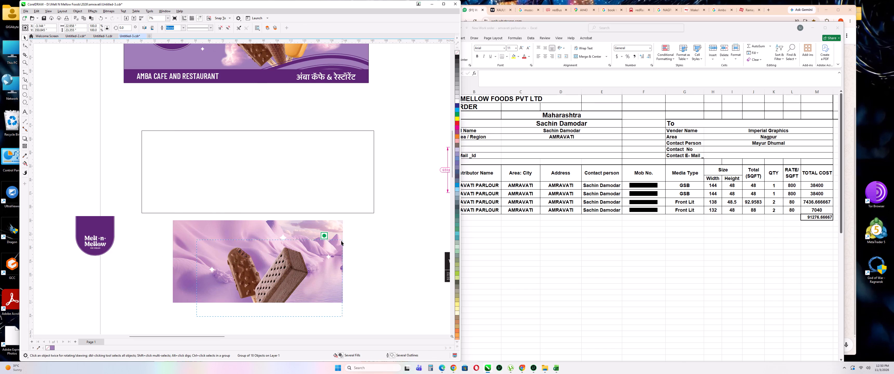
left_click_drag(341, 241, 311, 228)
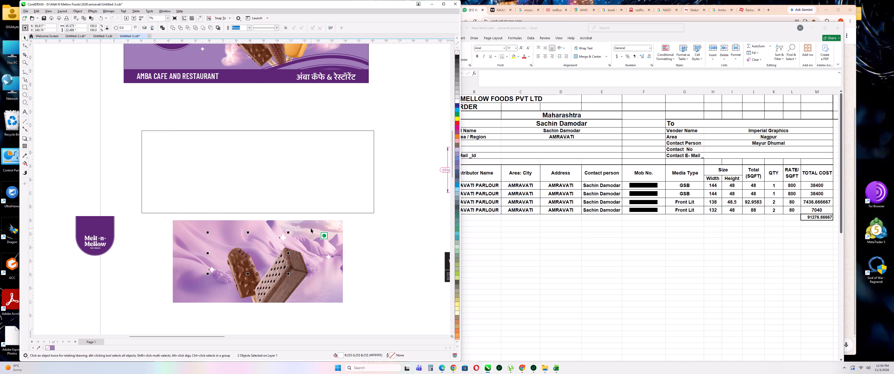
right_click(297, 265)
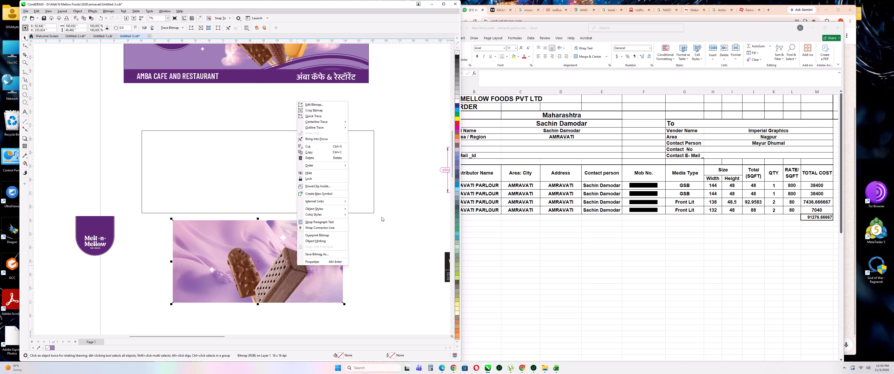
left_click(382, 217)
Group the green veg mark without the nearby sparkle and move it outside the artwork.
left_click_drag(361, 224, 309, 269)
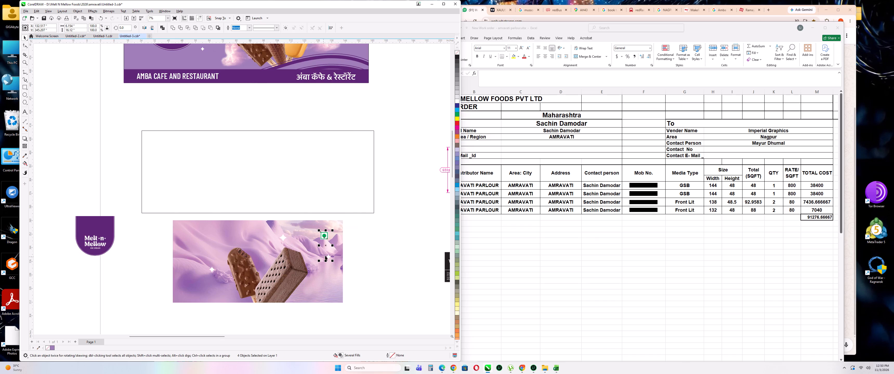
left_click(366, 238)
left_click(374, 217)
left_click_drag(362, 224, 310, 243)
key("ctrl+g")
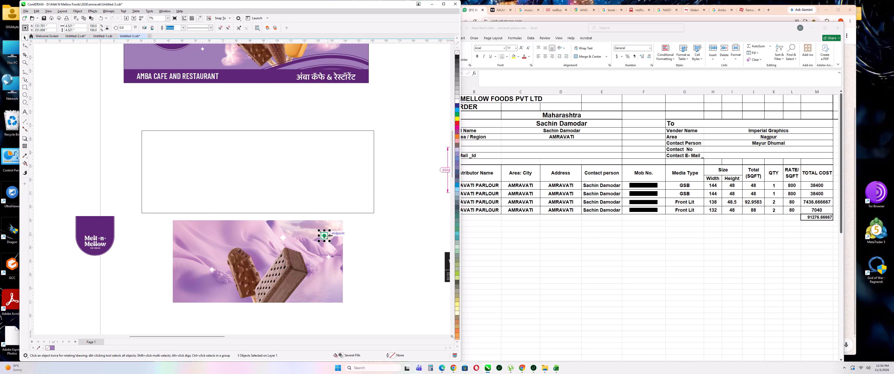
left_click_drag(323, 236, 377, 245)
Group the remaining ice-cream background with its sparkles and PowerClip it inside the blank board rectangle.
left_click_drag(158, 316, 351, 193)
key("ctrl+g")
right_click(315, 244)
left_click(340, 155)
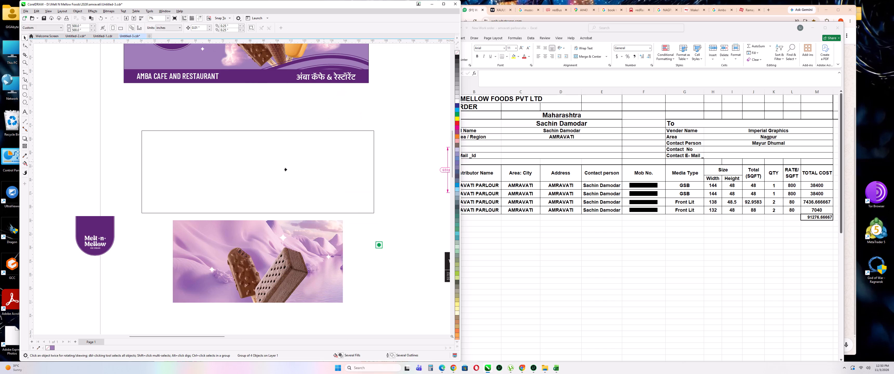
left_click(285, 170)
left_click_drag(265, 252, 273, 238)
Edit the PowerClip contents, scaling the artwork to the board's full width and shifting it up until the bottom edges meet.
double_click(313, 175)
left_click(330, 158)
left_click_drag(345, 129, 346, 128, "shift")
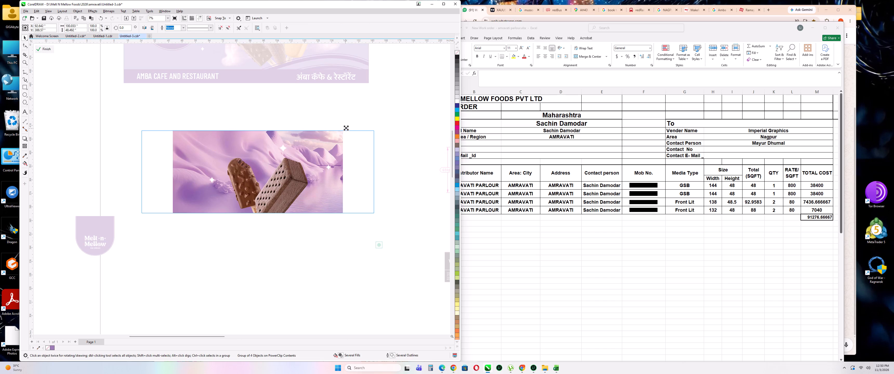
left_click_drag(346, 128, 377, 113, "shift")
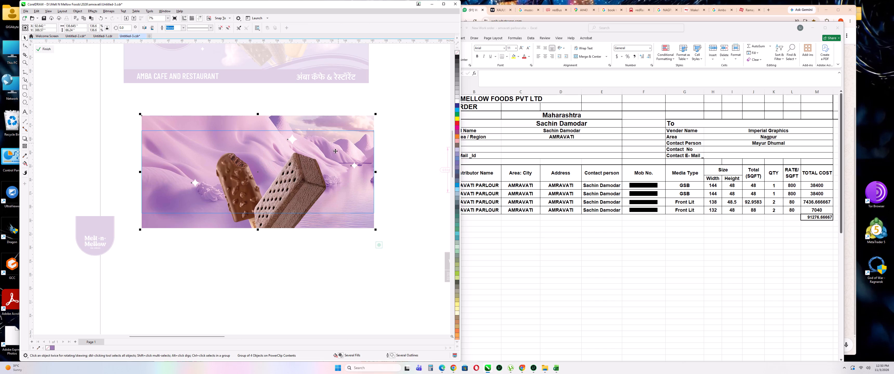
left_click_drag(333, 156, 334, 143, "shift")
left_click_drag(332, 164, 332, 157, "shift")
left_click_drag(327, 170, 327, 162, "shift")
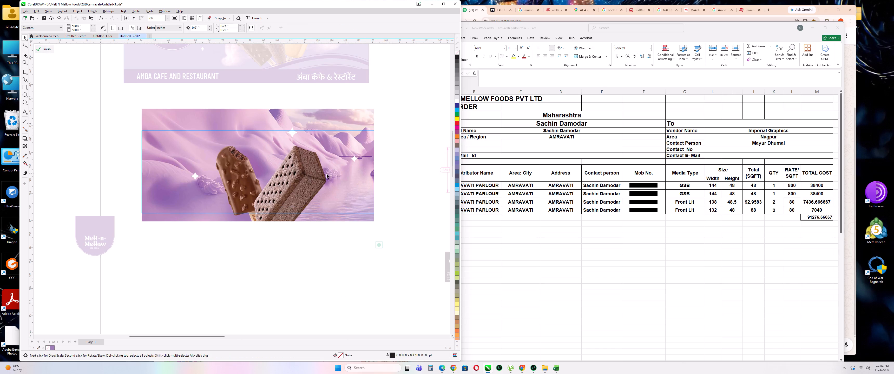
left_click_drag(327, 174, 326, 166, "shift")
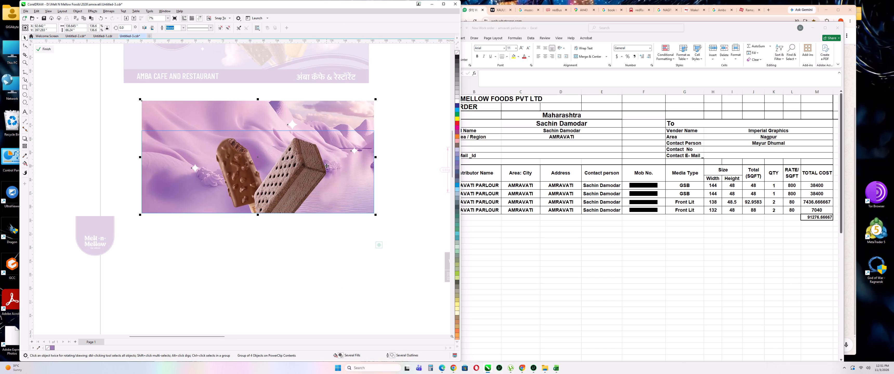
scroll(265, 201, "up", 5)
scroll(265, 201, "down", 7)
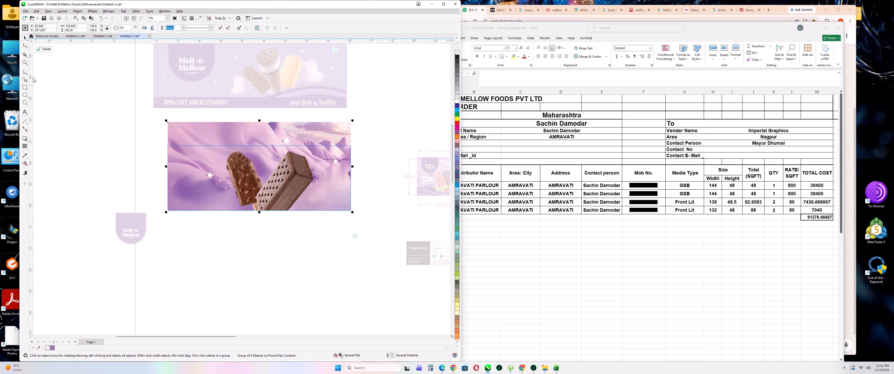
left_click(39, 51)
left_click(74, 86)
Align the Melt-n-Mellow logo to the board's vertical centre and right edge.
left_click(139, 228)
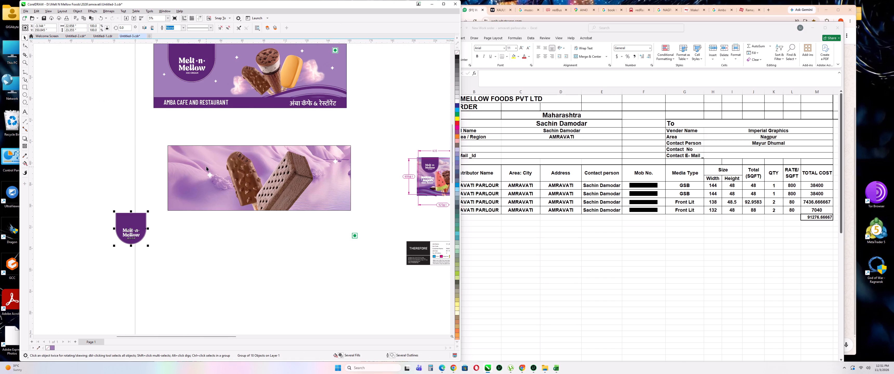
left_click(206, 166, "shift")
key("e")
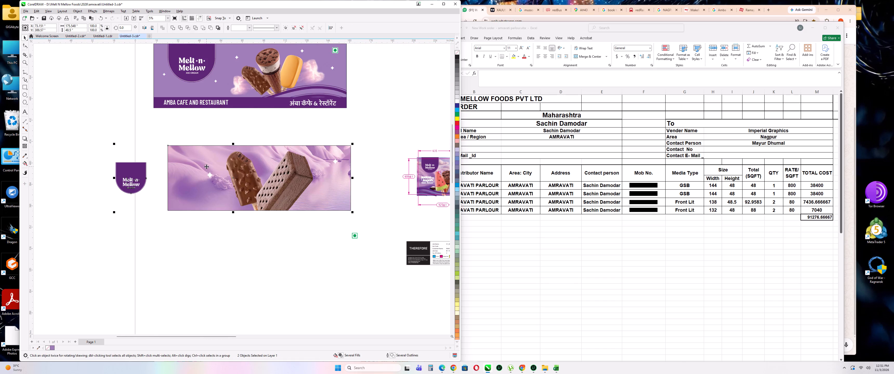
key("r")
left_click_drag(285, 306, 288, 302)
Align the Melt-n-Mellow logo to the top and left edges of the board.
left_click(339, 169)
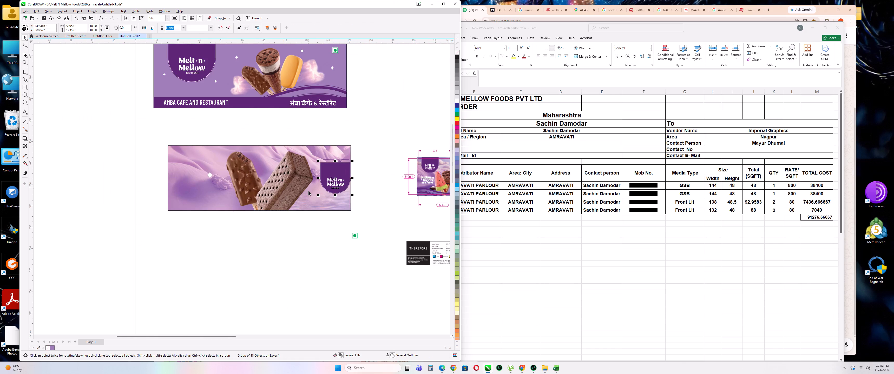
left_click(304, 203, "shift")
key("t")
key("l")
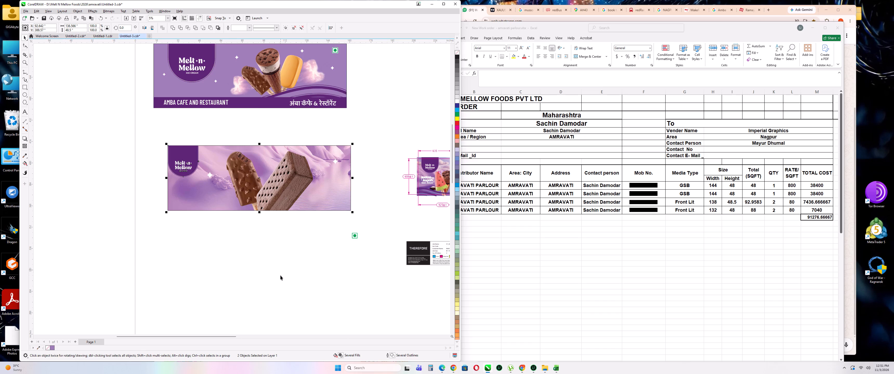
left_click_drag(280, 275, 277, 270)
Enlarge the board's Melt-n-Mellow logo proportionally about its centre to about 126%.
scroll(171, 152, "up", 5)
left_click(198, 165)
left_click(227, 137, "shift")
left_click(219, 127)
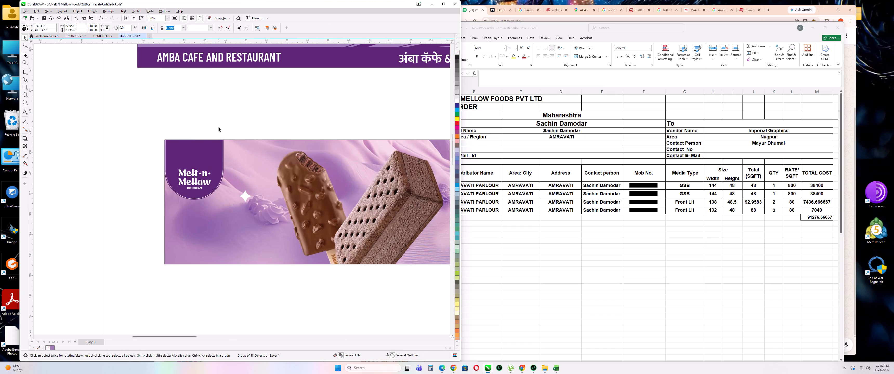
left_click(209, 157)
left_click_drag(225, 138, 233, 114, "shift")
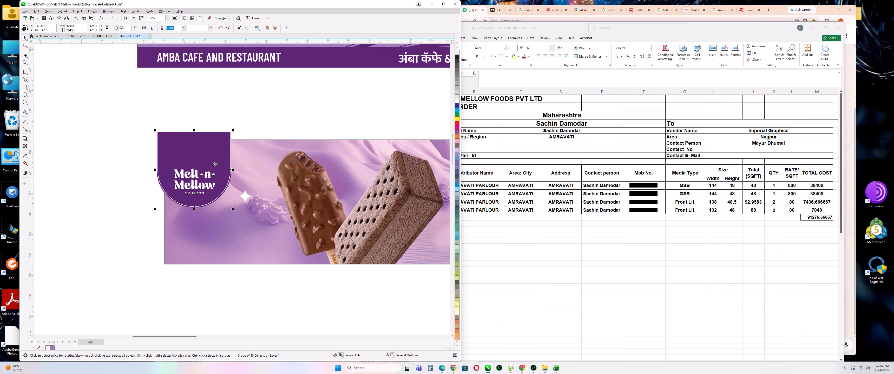
Move the enlarged Melt-n-Mellow logo horizontally inward from the board's left edge, leaving it unlocked.
left_click_drag(206, 166, 232, 166, "shift")
left_click_drag(212, 166, 242, 166, "shift")
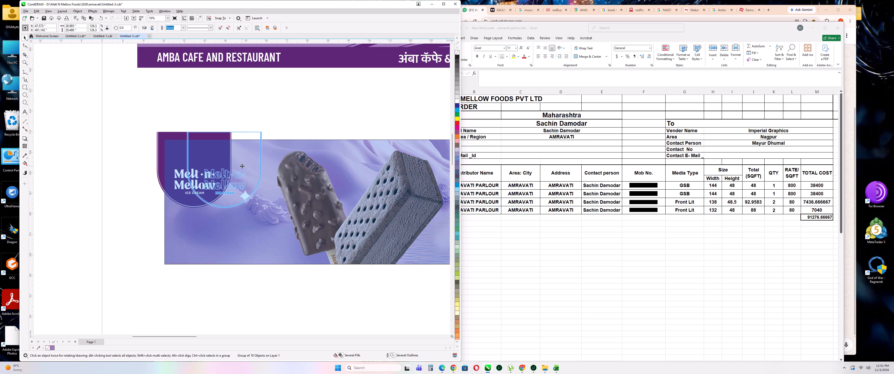
right_click(240, 168)
left_click(256, 231)
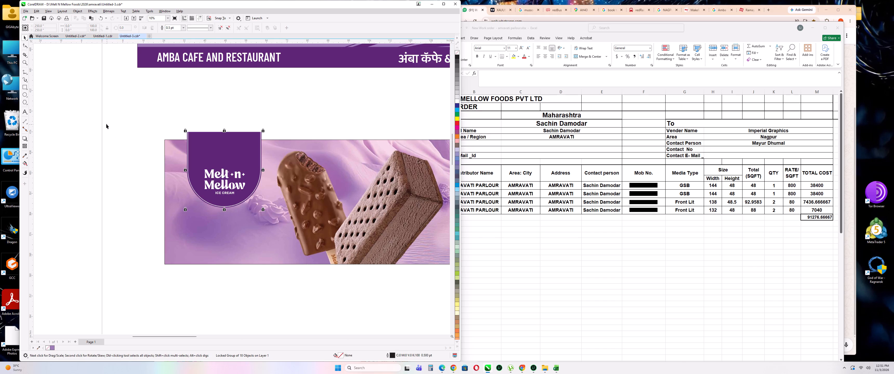
right_click(224, 164)
left_click(231, 175)
PowerClip the Melt-n-Mellow logo inside the ice-cream board so its overhanging top is cropped.
right_click(223, 186)
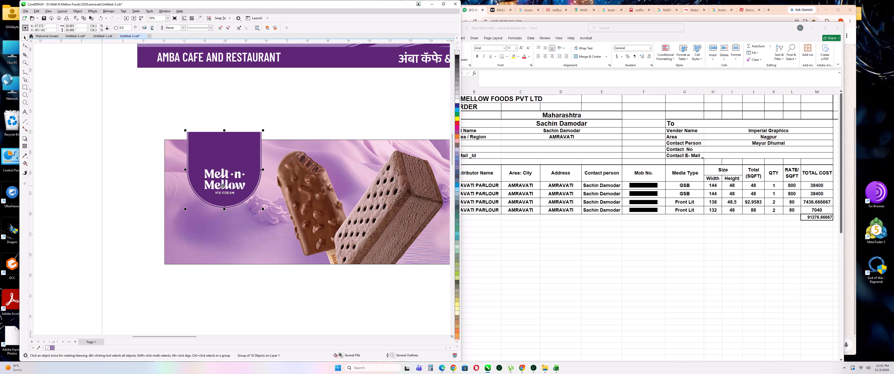
left_click(244, 252)
left_click(223, 246)
left_click(125, 170)
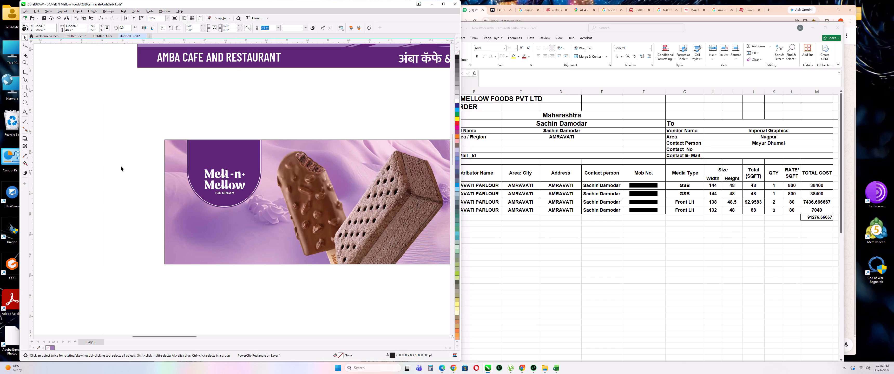
Group the parts of the small green veg mark and place it in the ice-cream board's top-right corner.
scroll(111, 159, "down", 6)
left_click_drag(341, 217, 266, 275)
key("ctrl+g")
left_click_drag(305, 232, 299, 195)
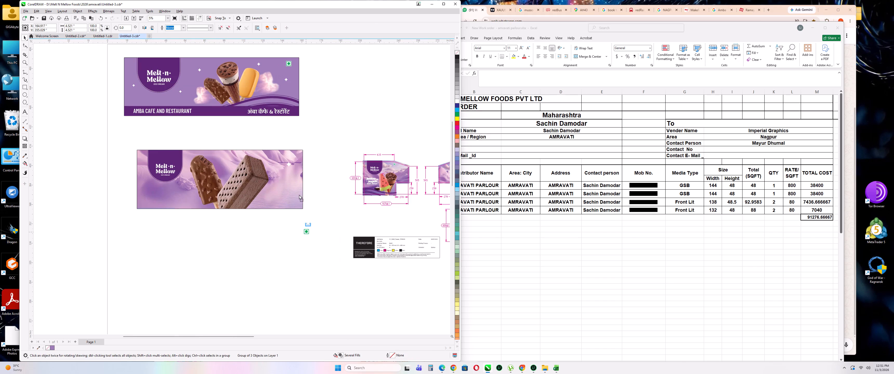
left_click_drag(299, 195, 296, 156)
left_click(324, 142)
Group the ice-cream board together with its green veg mark.
left_click_drag(95, 137, 331, 247)
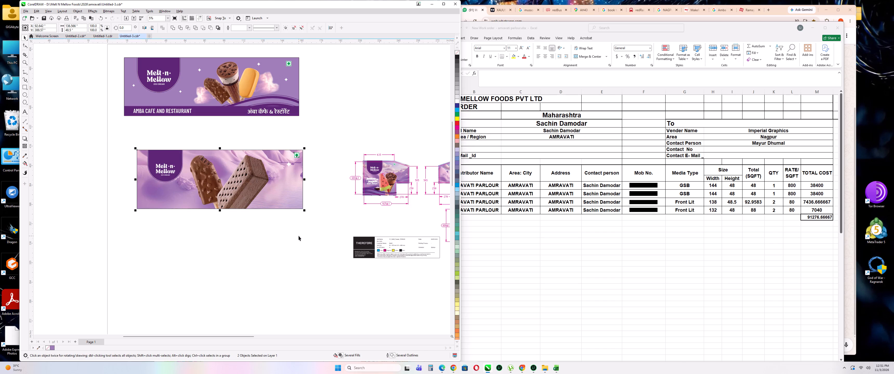
key("ctrl+g")
key("ctrl+g")
scroll(138, 197, "down", 5)
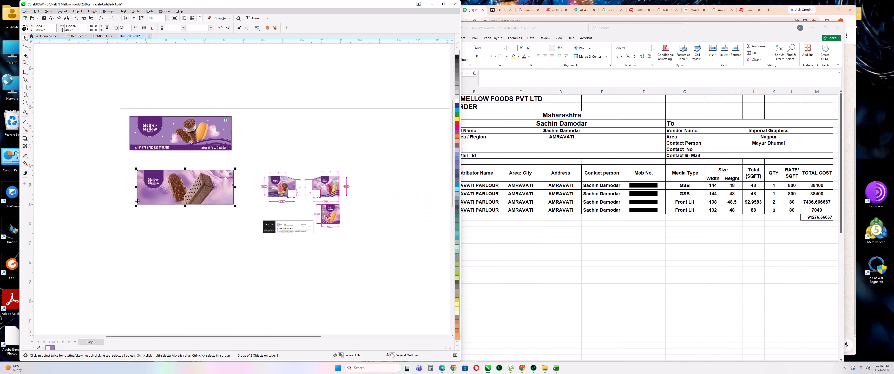
scroll(205, 195, "up", 3)
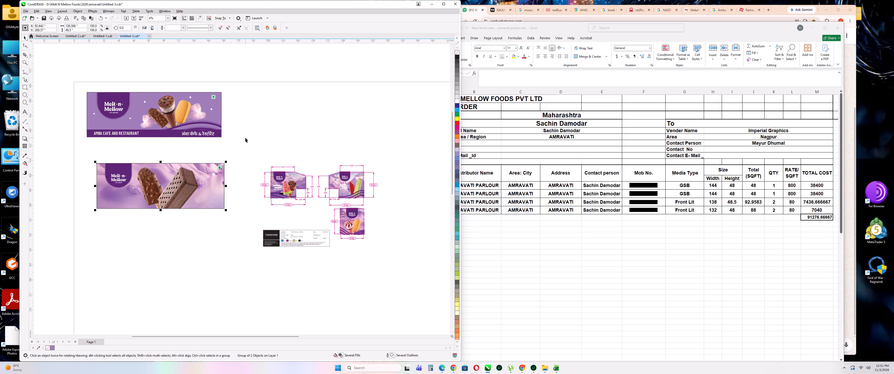
left_click(134, 246)
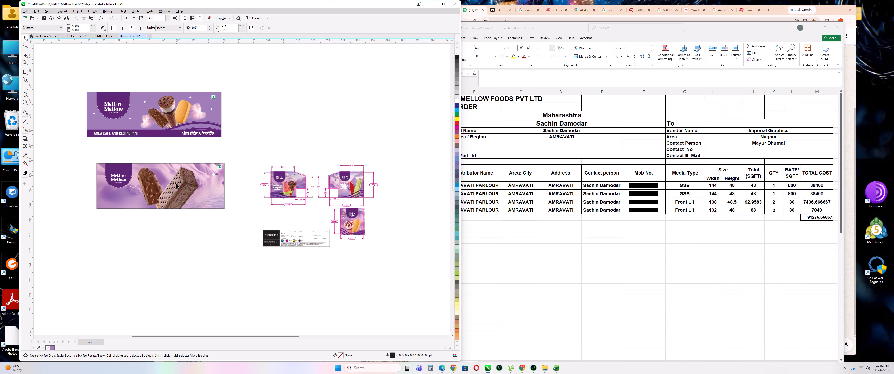
Duplicate the grouped ice-cream board and place the copy directly below the original.
left_click(176, 184)
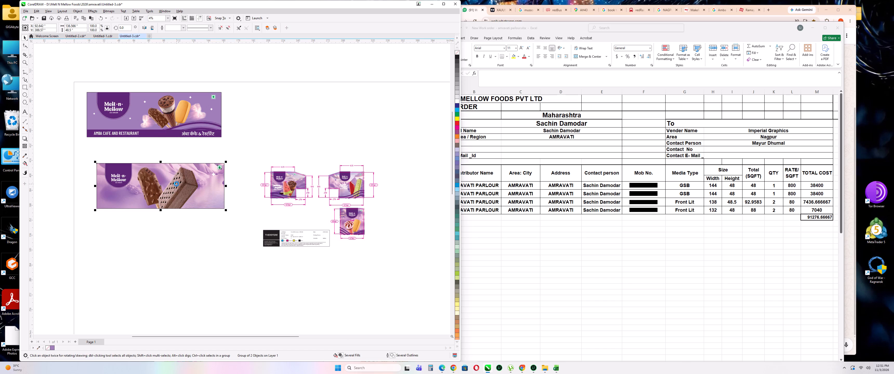
key("ctrl+c")
key("ctrl+v")
left_click(196, 242)
left_click_drag(178, 178, 175, 229, "shift")
left_click(188, 281)
right_click(188, 250)
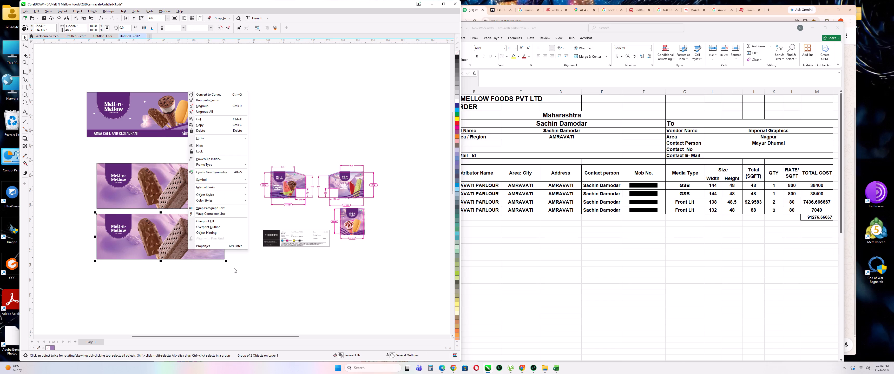
left_click(248, 274)
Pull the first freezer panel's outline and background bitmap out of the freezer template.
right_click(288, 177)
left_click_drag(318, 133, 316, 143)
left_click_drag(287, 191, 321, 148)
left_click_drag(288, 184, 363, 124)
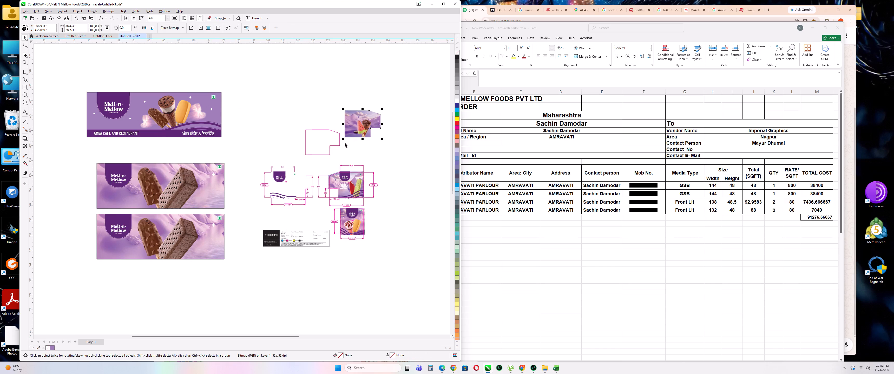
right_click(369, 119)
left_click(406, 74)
Delete all the freezer template artwork beside the boards, including the separated outline and bitmap.
left_click_drag(240, 96, 367, 268)
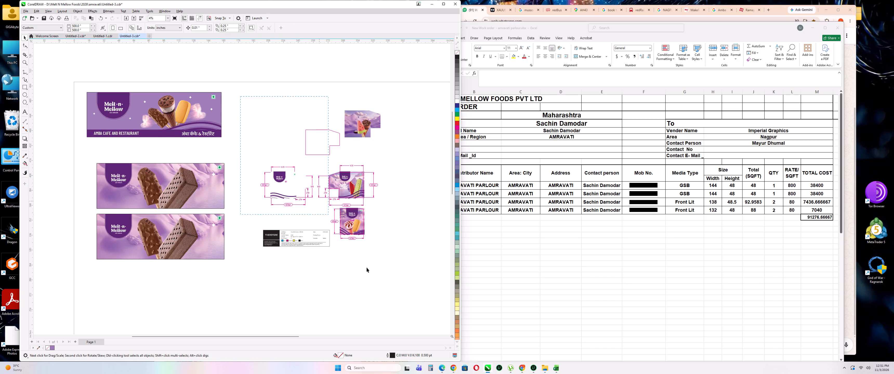
left_click_drag(367, 268, 410, 320)
key("Delete")
left_click(347, 272)
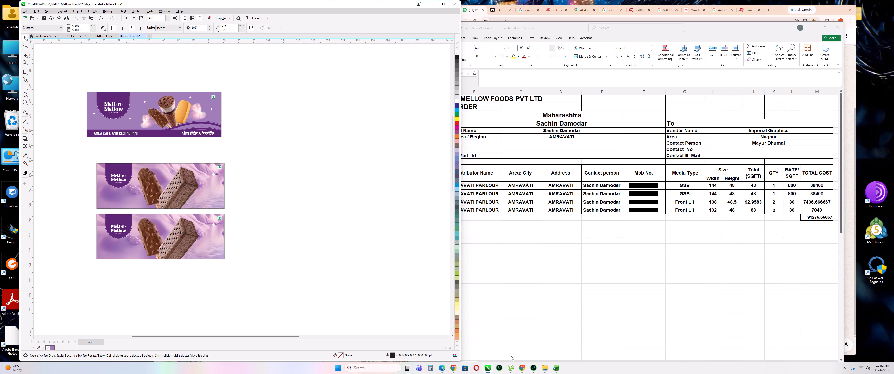
Extract the 250GL zip archive in the Freezer Graphics folder to its default destination folder.
left_click(544, 368)
left_click(527, 338)
left_click(297, 200)
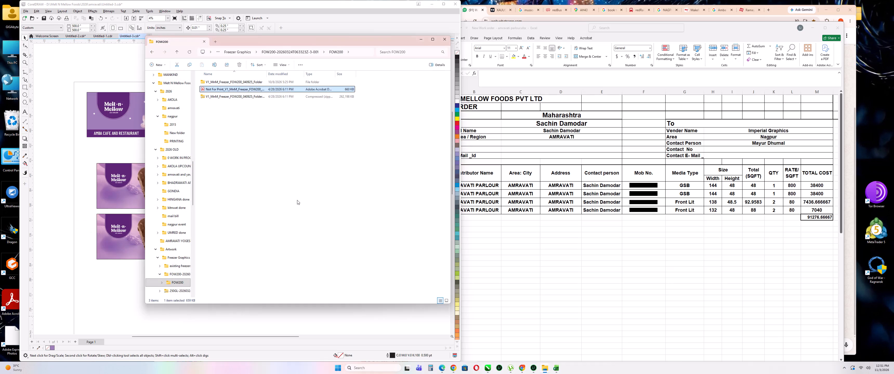
left_click(155, 53)
left_click(155, 53)
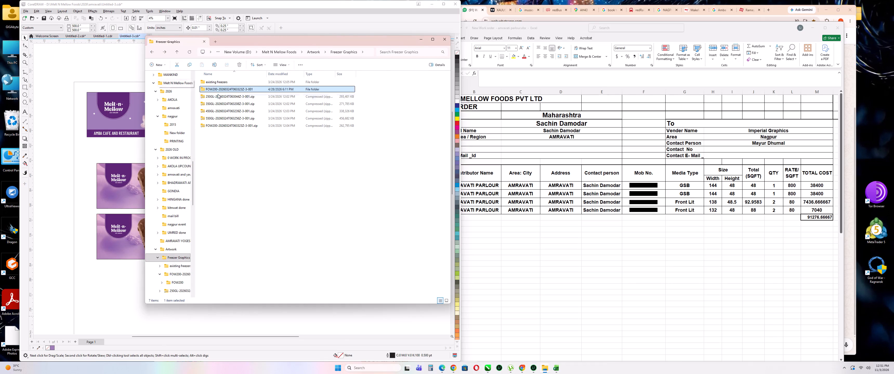
right_click(224, 98)
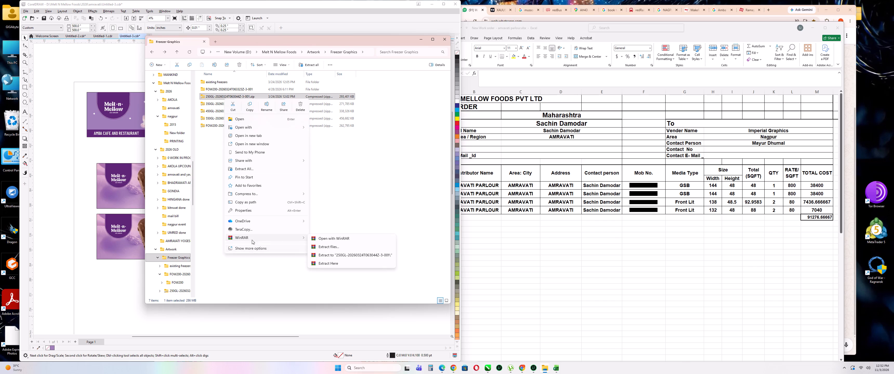
left_click(252, 168)
left_click(490, 232)
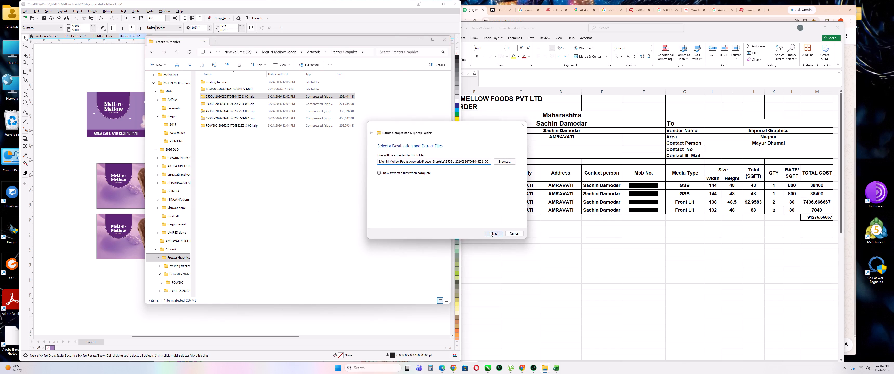
left_click(288, 172)
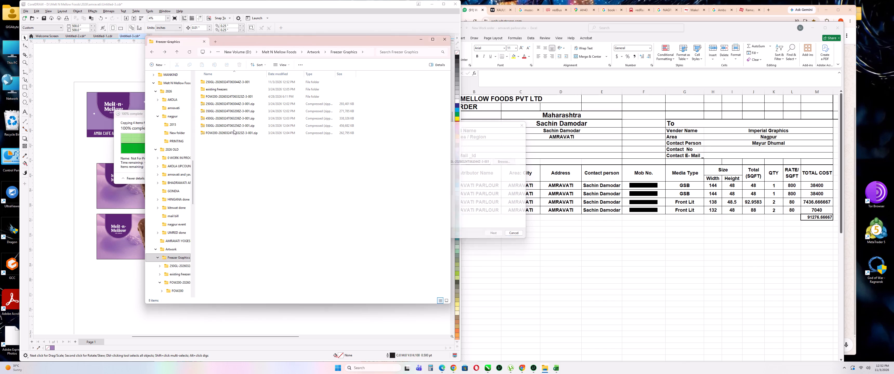
Import the Not For Print PDF from the extracted 250GL folder with text as curves, placing it beside the boards.
double_click(229, 82)
double_click(229, 82)
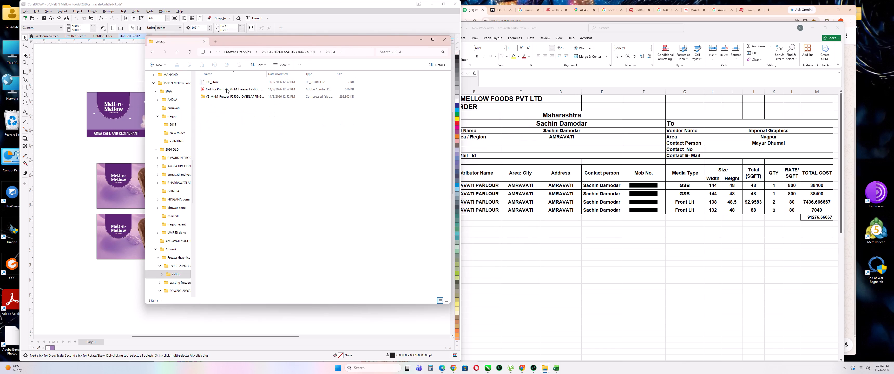
left_click_drag(226, 90, 97, 327)
left_click(100, 316)
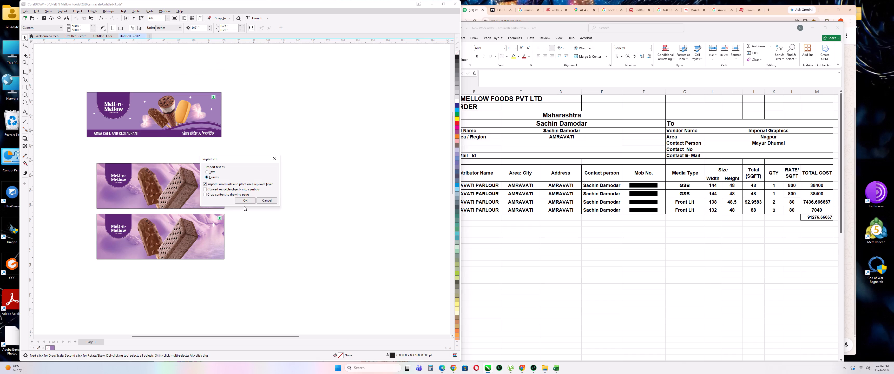
left_click(244, 201)
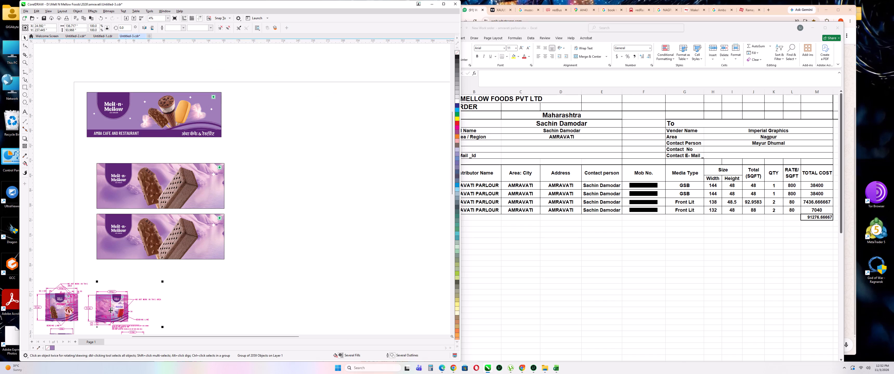
left_click_drag(110, 310, 361, 190)
left_click(313, 303)
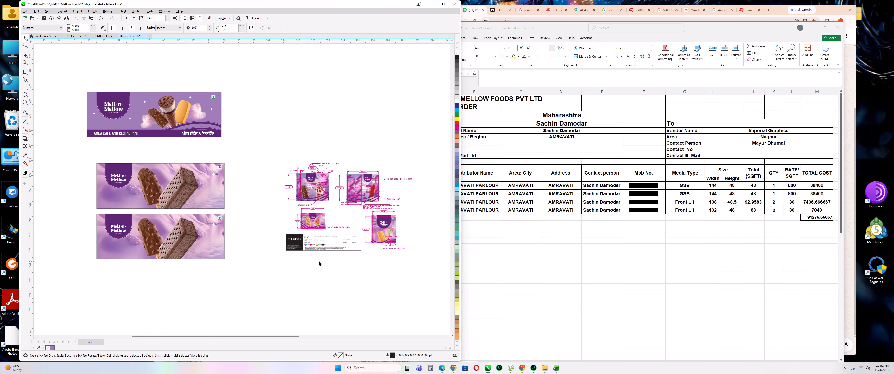
Ungroup all objects of the imported 250GL freezer artwork.
left_click(316, 224)
right_click(316, 224)
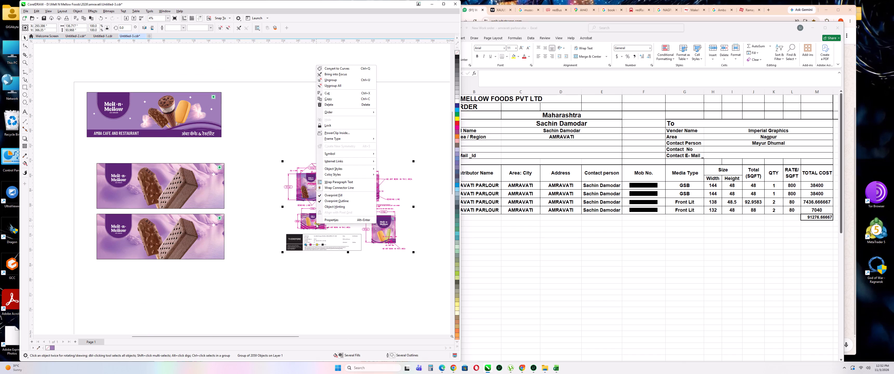
left_click(338, 293)
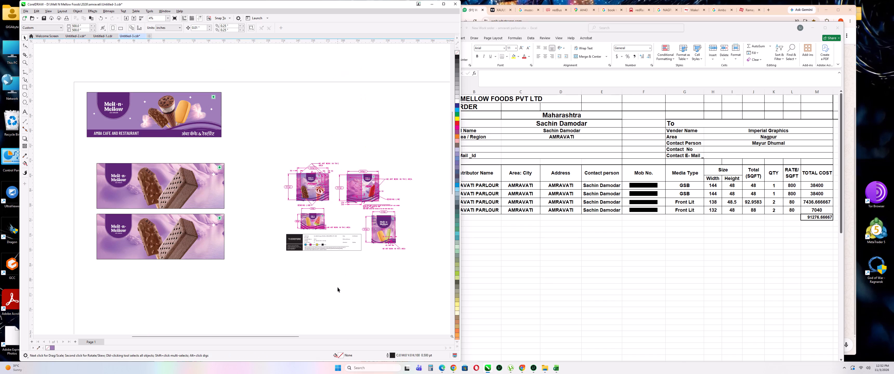
right_click(318, 191)
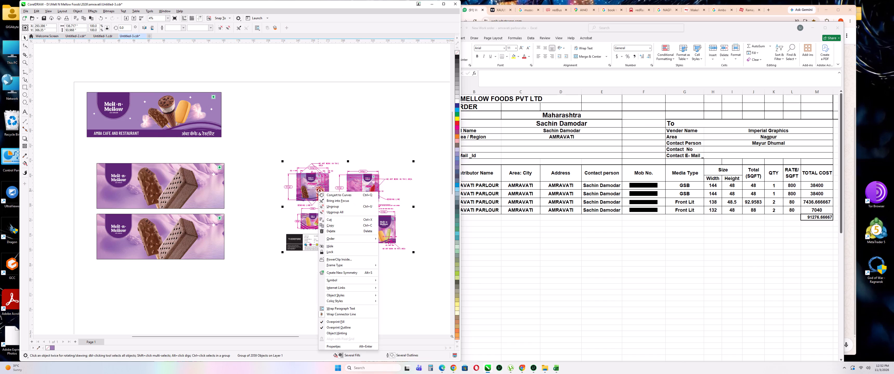
left_click(333, 213)
left_click(319, 158)
Separate the front freezer panel's pink outline and move its background bitmap into the empty area below the boards.
left_click_drag(305, 190, 299, 198)
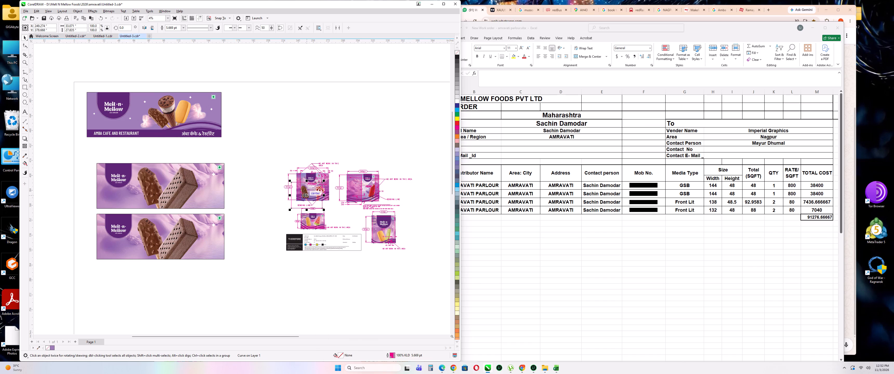
left_click_drag(310, 192, 252, 187)
left_click_drag(308, 194, 321, 130)
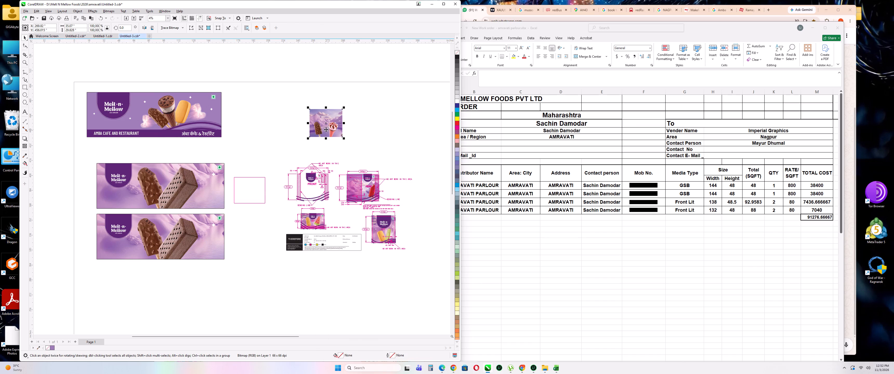
left_click_drag(326, 129, 253, 318)
Separate the rear freezer panel's outline and move its red popsicle bitmap below the boards.
left_click_drag(367, 191, 375, 150)
left_click_drag(368, 183, 398, 125)
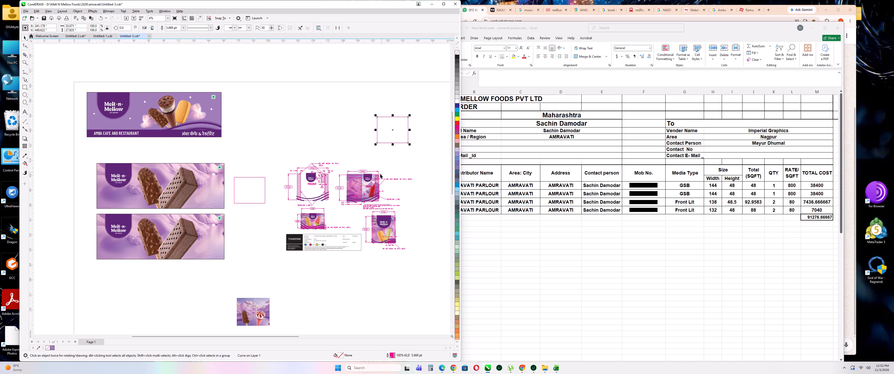
left_click_drag(372, 182, 420, 135)
left_click_drag(419, 144, 202, 307)
Ungroup the duplicate ice-cream board from its green veg mark.
scroll(288, 265, "down", 3)
scroll(240, 305, "up", 5)
right_click(183, 210)
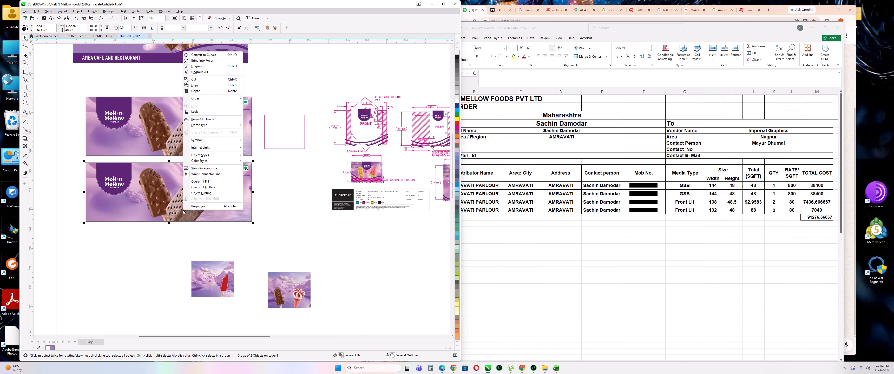
left_click(200, 284)
left_click(109, 179)
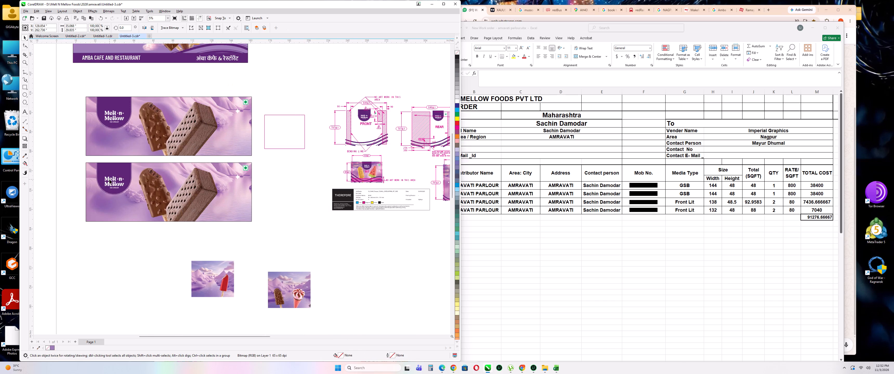
right_click(109, 179)
left_click(132, 193)
left_click(137, 221)
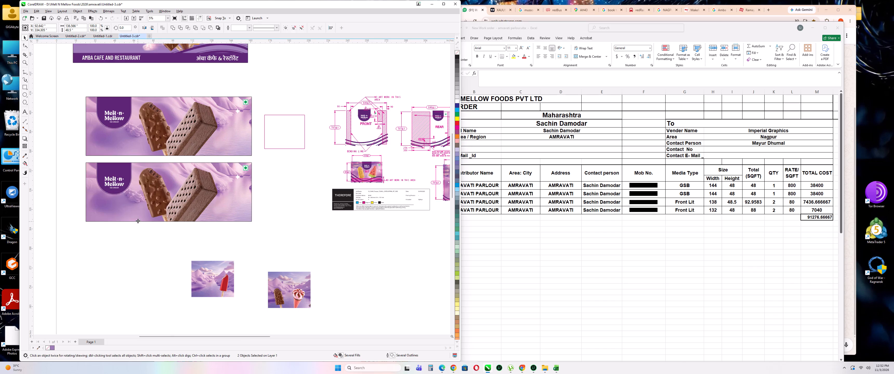
Extract the duplicate board's PowerClip contents and delete its grouped ice-cream background artwork, keeping the logo and frame.
left_click(121, 169)
left_click_drag(124, 305, 126, 283)
left_click(123, 185)
right_click(123, 185)
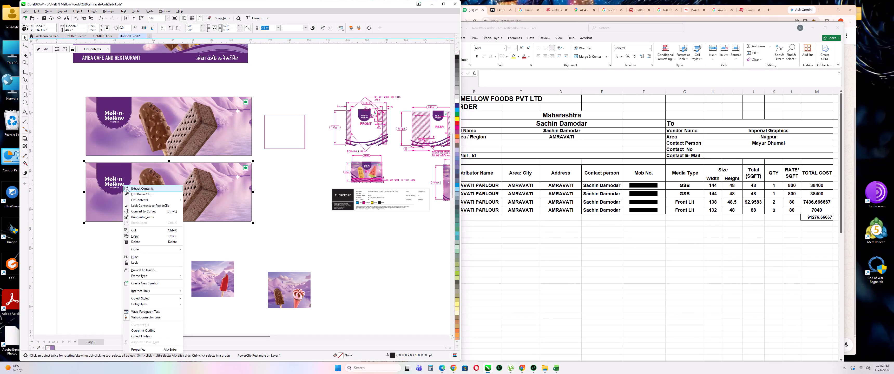
left_click(127, 189)
left_click(124, 243)
left_click(151, 195)
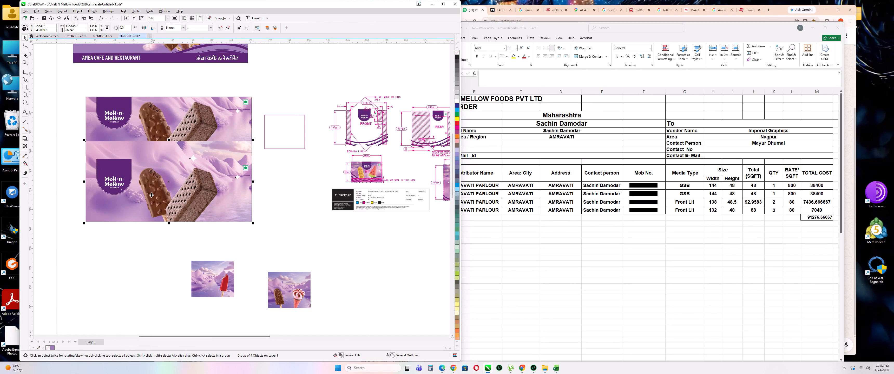
key("Delete")
PowerClip the red popsicle bitmap inside the duplicate board's empty frame.
left_click(214, 261)
right_click(214, 261)
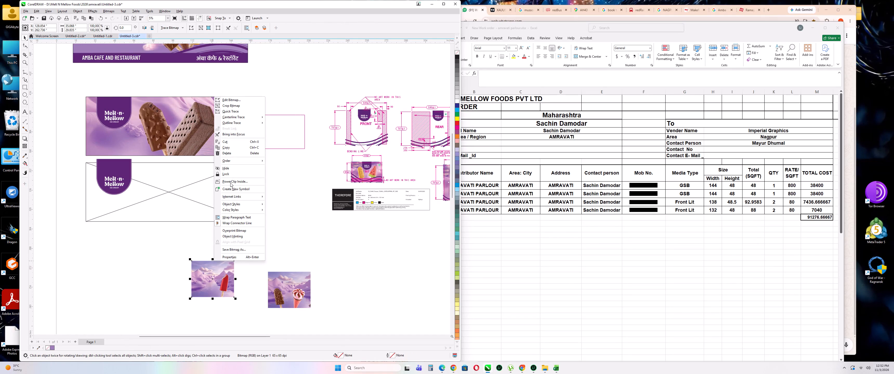
left_click(230, 183)
left_click(214, 185)
left_click(234, 252)
Inside the duplicate board's PowerClip, enlarge the popsicle bitmap to about 86 × 73 inches and fit it against the frame's right edge.
double_click(183, 188)
left_click(185, 186)
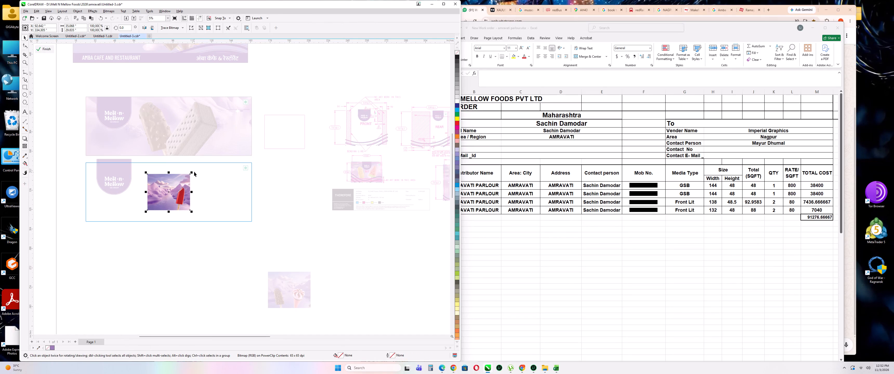
left_click_drag(192, 171, 249, 145, "shift")
left_click_drag(202, 185, 226, 182, "shift")
left_click_drag(204, 186, 221, 186, "shift")
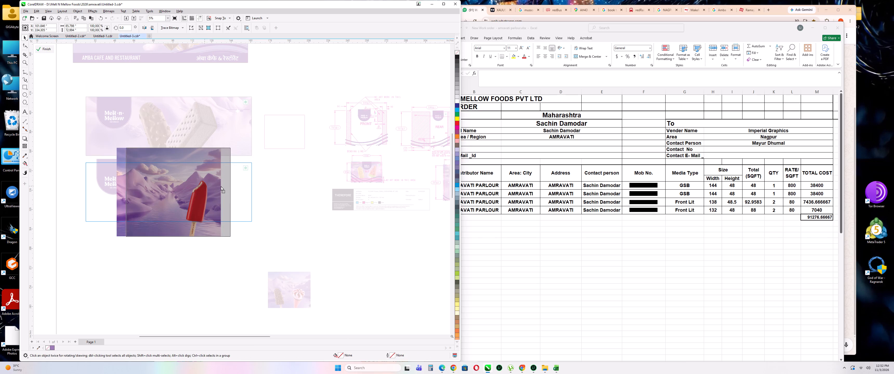
left_click_drag(221, 186, 235, 186, "shift")
left_click(281, 193)
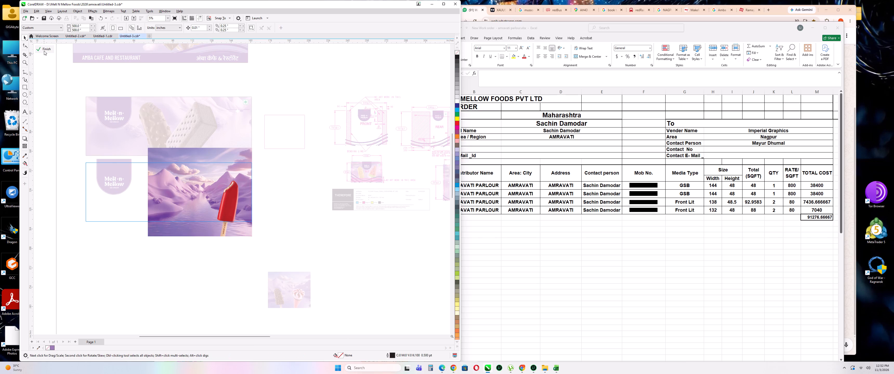
left_click(44, 48)
left_click_drag(49, 137, 52, 142)
Move the Melt-n-Mellow logo off the duplicate board into the empty area beside the remaining bitmap.
left_click(290, 280)
right_click(290, 280)
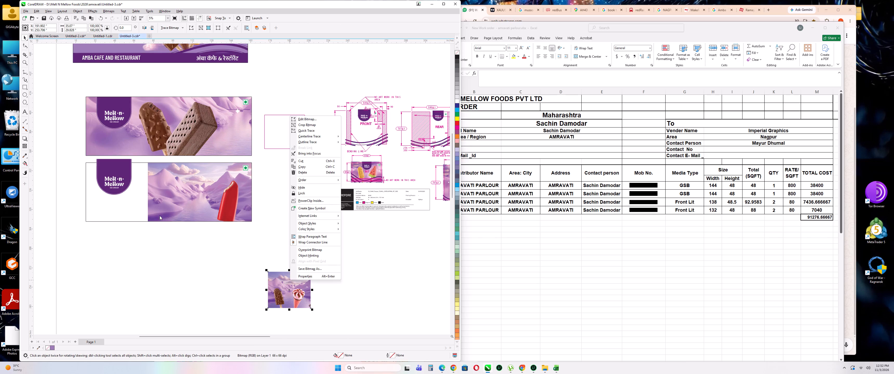
left_click_drag(92, 280, 152, 144)
key("ctrl+f")
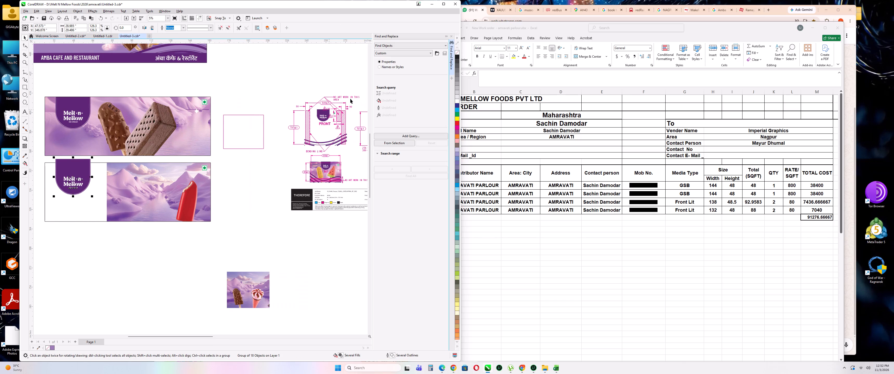
left_click(451, 37)
key("ctrl+g")
left_click_drag(116, 166, 130, 175)
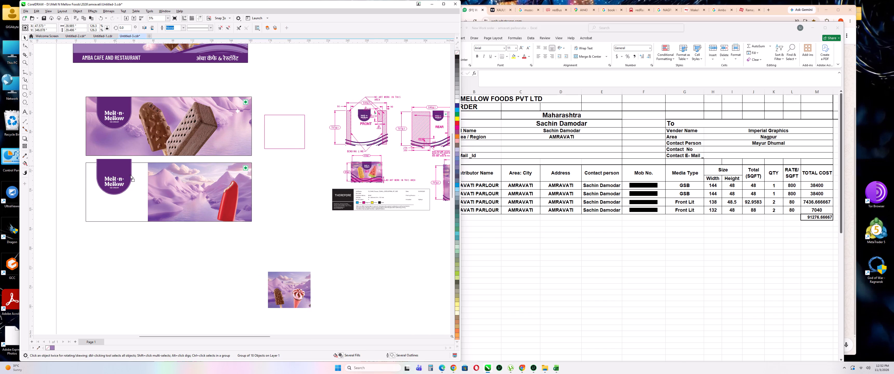
left_click_drag(130, 175, 319, 224)
PowerClip the chocolate bar and cone bitmap inside the duplicate board's frame.
left_click(288, 280)
right_click(288, 280)
left_click(309, 202)
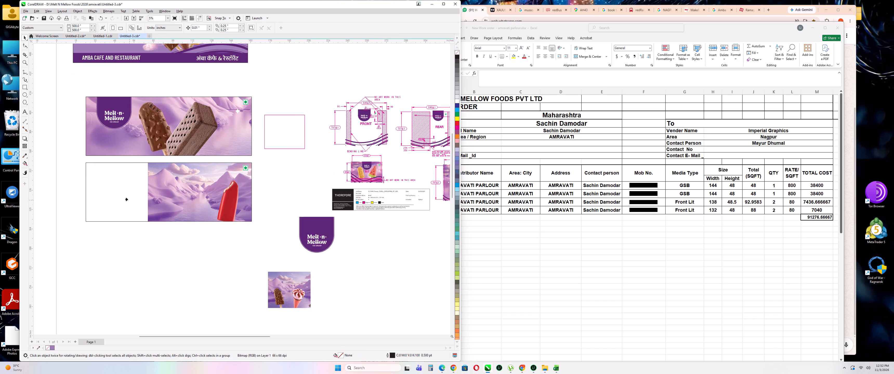
left_click(121, 196)
left_click(155, 260)
Enlarge the bar-and-cone bitmap to about 74 × 63 inches and position it at the frame's left end, covering the bottom edge.
double_click(173, 192)
left_click(175, 189)
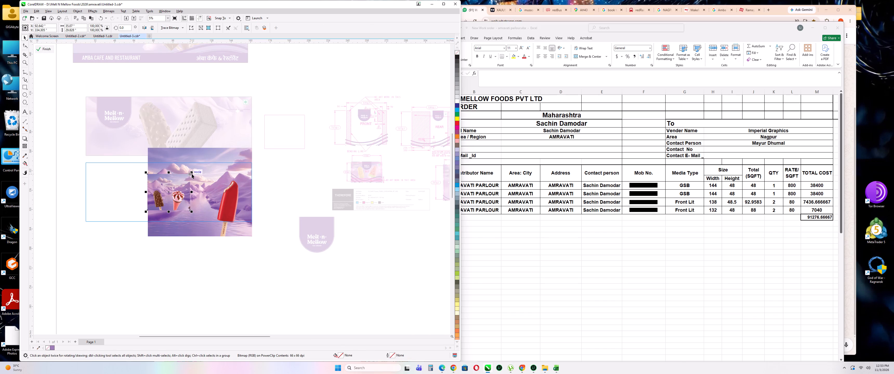
left_click_drag(192, 172, 217, 152, "shift")
left_click_drag(181, 188, 140, 188, "shift")
left_click_drag(181, 195, 148, 196, "shift")
scroll(114, 205, "up", 4)
left_click_drag(129, 203, 129, 191, "shift")
left_click_drag(135, 210, 135, 198, "shift")
left_click_drag(138, 204, 121, 204, "shift")
left_click_drag(145, 206, 136, 206, "shift")
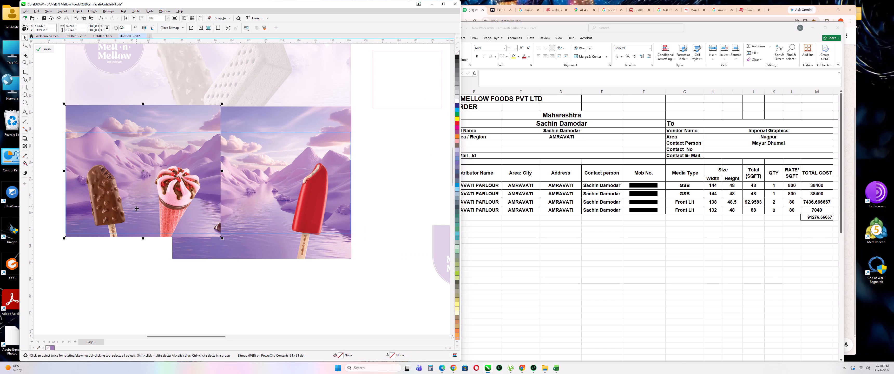
left_click_drag(135, 213, 136, 204, "shift")
left_click_drag(136, 209, 138, 205, "shift")
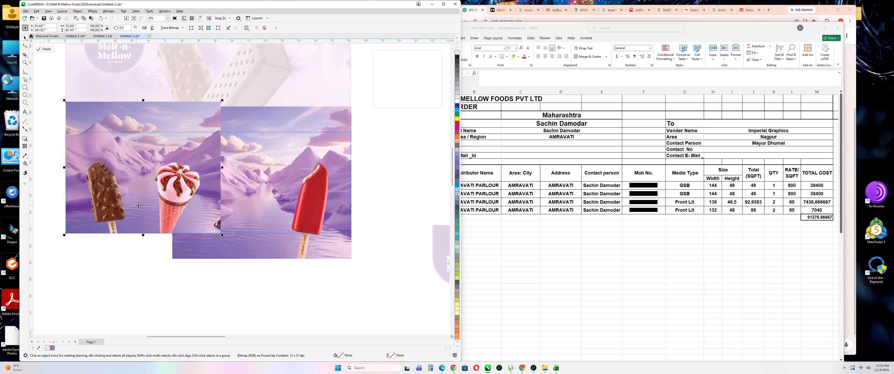
Raise the red popsicle bitmap until its base meets the frame's bottom edge, and finish editing the PowerClip.
left_click_drag(322, 207, 322, 197, "shift")
left_click_drag(318, 211, 318, 205, "shift")
left_click(309, 287)
left_click_drag(314, 204, 317, 181, "shift")
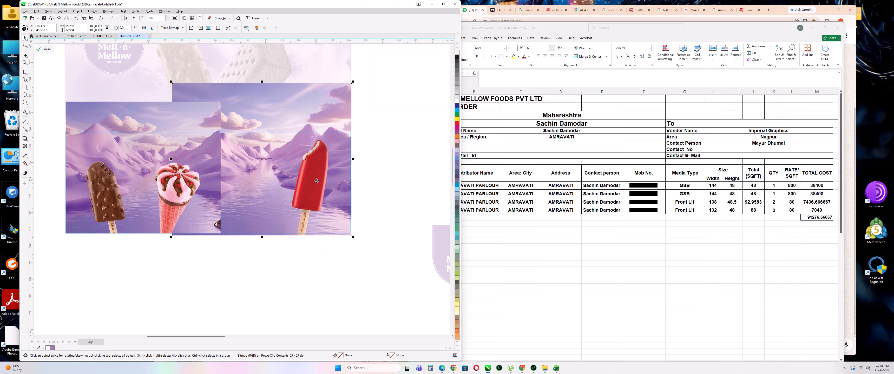
left_click(46, 49)
left_click(37, 80)
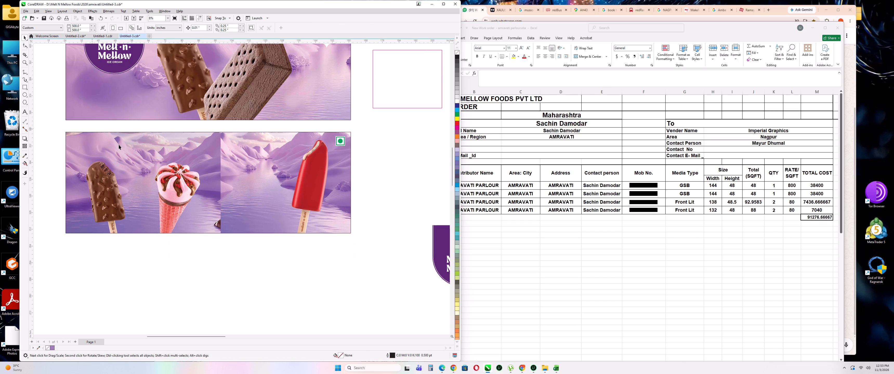
Place the Melt-n-Mellow logo on the duplicate board between the cone and the red popsicle.
scroll(118, 160, "down", 4)
left_click_drag(325, 211, 195, 158)
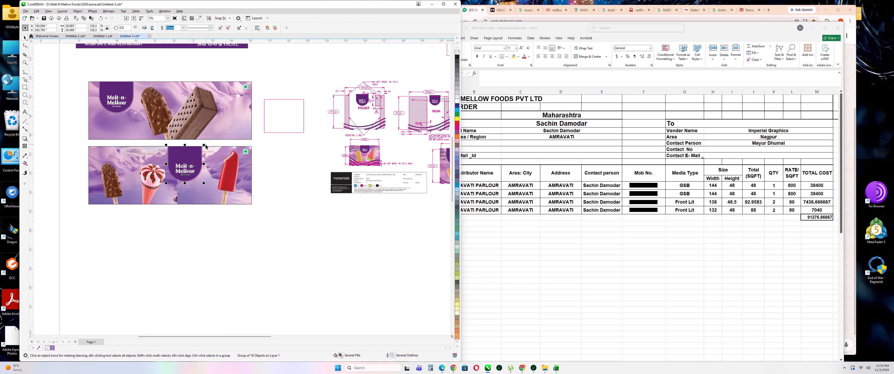
left_click(208, 219)
left_click_drag(81, 142, 170, 183)
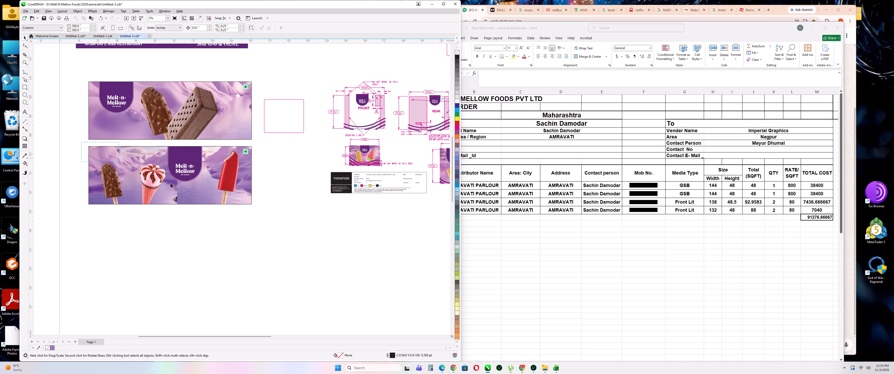
left_click_drag(170, 183, 270, 223)
left_click_drag(196, 241, 191, 239)
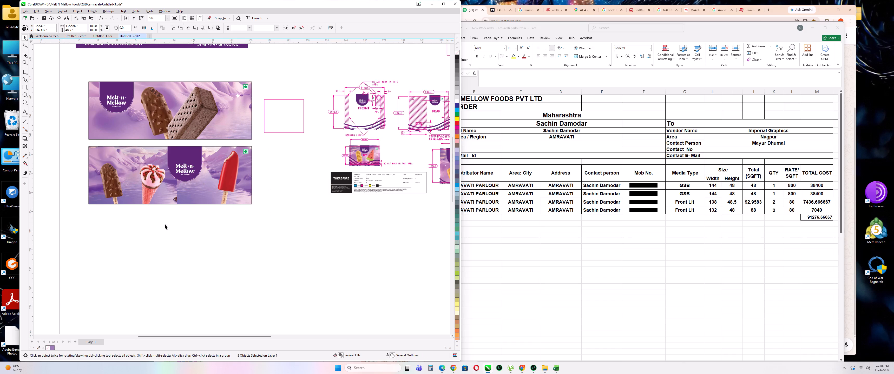
Enlarge the bar-and-cone bitmap further inside the PowerClip and shift it upward within the frame.
double_click(124, 188)
left_click(136, 185)
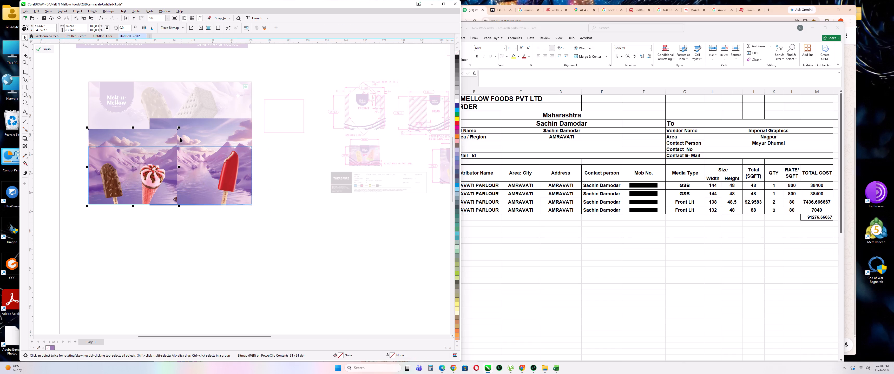
left_click_drag(179, 127, 192, 119, "shift")
left_click_drag(146, 183, 147, 172, "shift")
left_click_drag(145, 184, 146, 177, "shift")
left_click(45, 50)
left_click_drag(41, 81, 42, 83)
left_click_drag(205, 238, 205, 235)
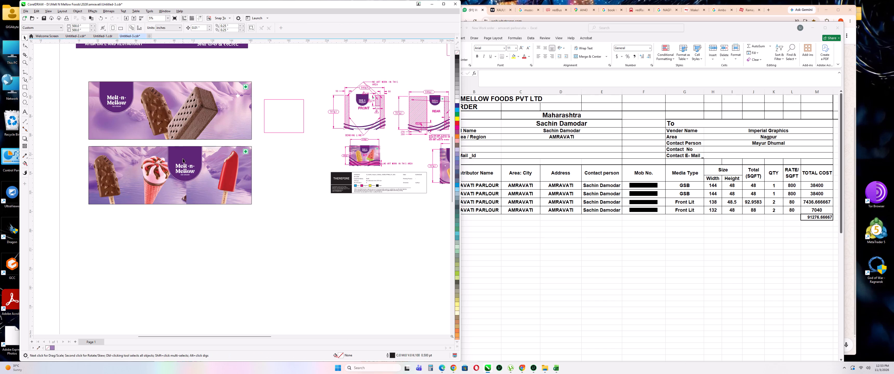
Shift the logo slightly toward the red popsicle and align its top with the board's top edge.
left_click_drag(183, 158, 192, 159)
left_click(224, 174, "shift")
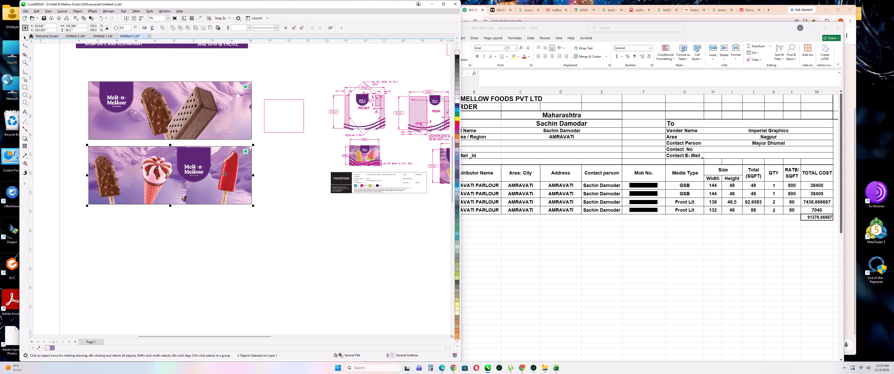
key("t")
left_click(273, 246)
Group the second board's artwork, logo and green veg mark.
scroll(195, 184, "up", 4)
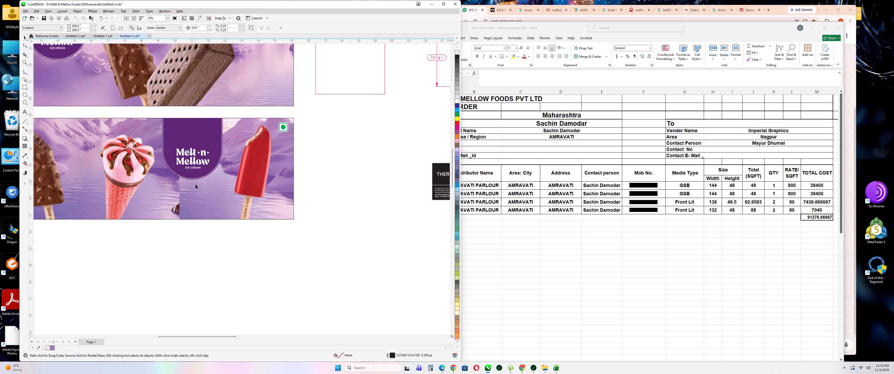
scroll(232, 207, "down", 3)
scroll(132, 161, "up", 1)
left_click_drag(76, 146, 318, 253)
key("ctrl+g")
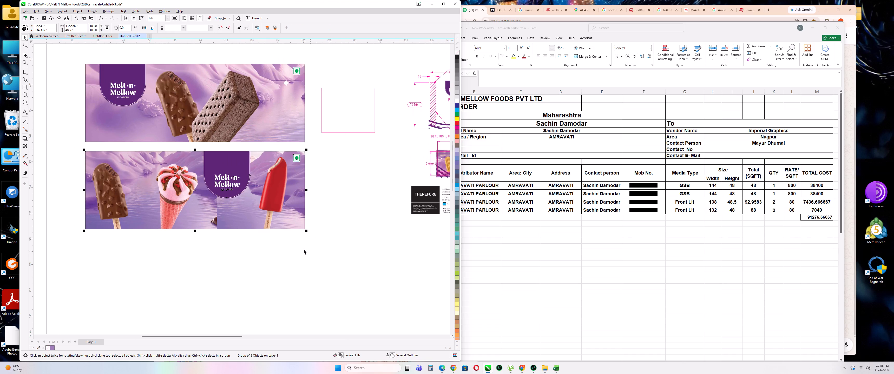
Delete the leftover freezer layout artwork and empty pink outlines beside the boards.
scroll(166, 241, "down", 5)
scroll(209, 264, "down", 2)
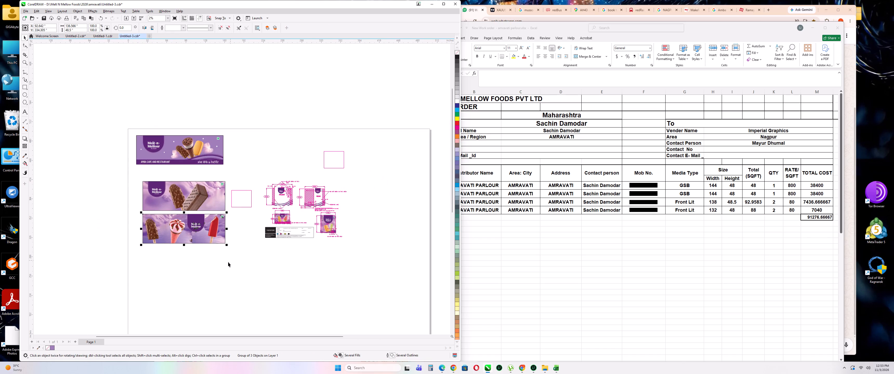
left_click(228, 262)
left_click_drag(229, 259, 392, 153)
left_click(392, 153)
left_click_drag(382, 129, 234, 317)
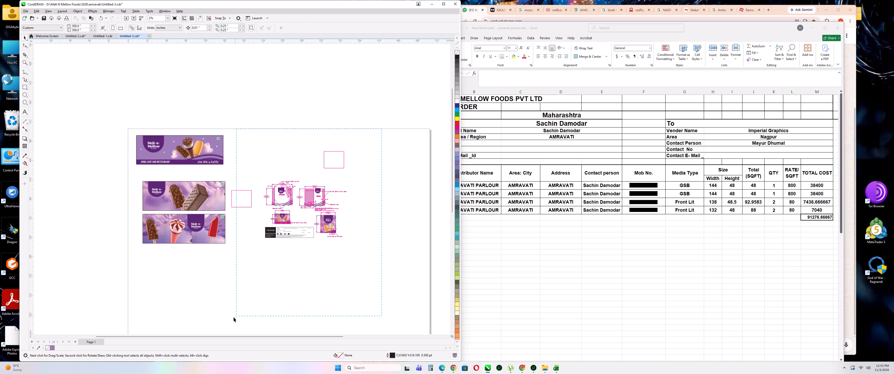
left_click_drag(234, 317, 229, 319)
key("Delete")
left_click(241, 308)
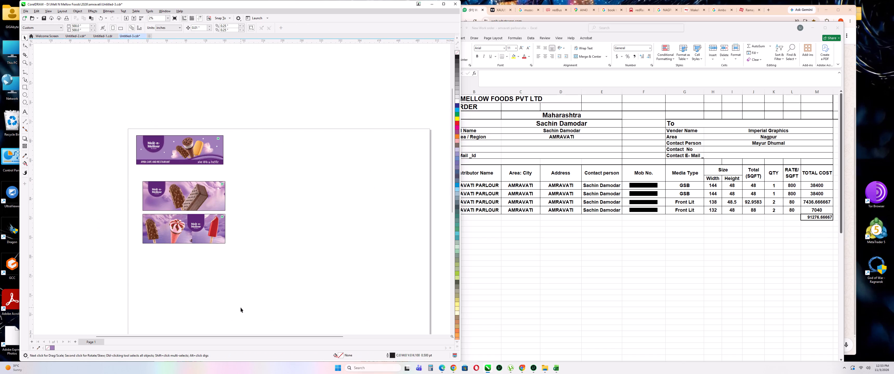
Switch to File Explorer and permanently delete the extracted 250GL folder from Freezer Graphics.
left_click(542, 369)
left_click(517, 342)
left_click(261, 170)
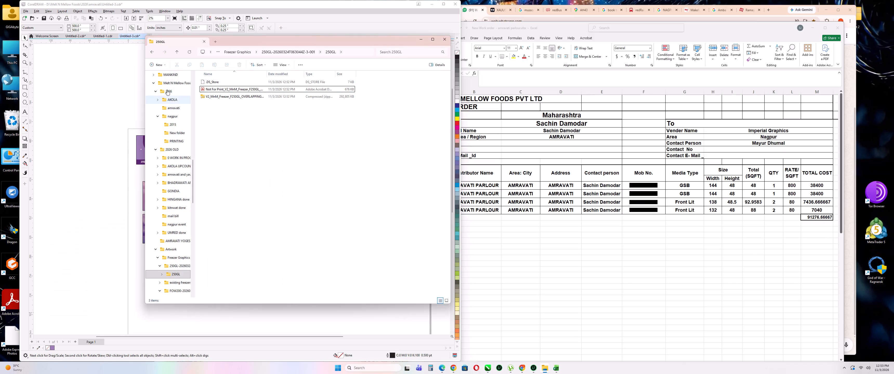
left_click(153, 54)
left_click(153, 54)
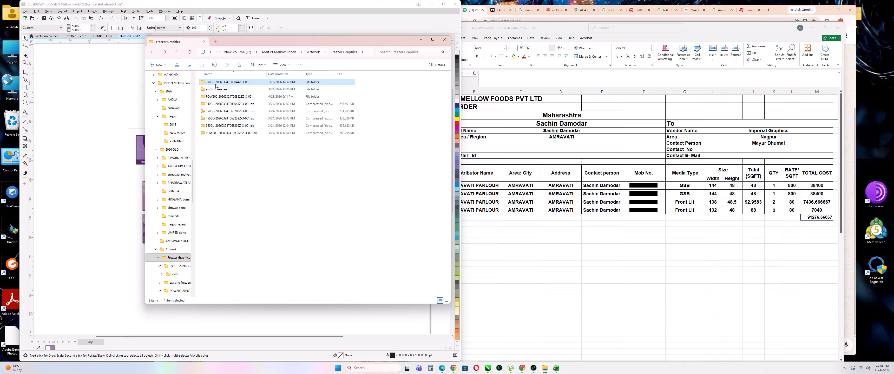
left_click_drag(294, 193, 284, 177)
left_click(210, 85)
left_click(214, 81)
key("shift+Delete")
key("Return")
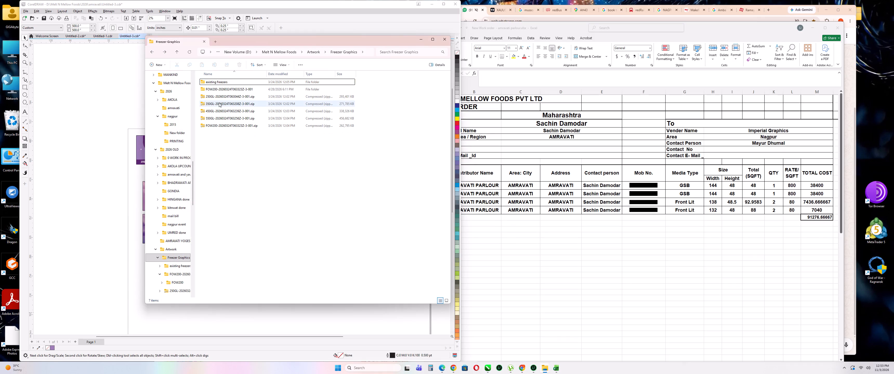
Extract the 350GL freezer archive into the Freezer Graphics folder.
right_click(219, 103)
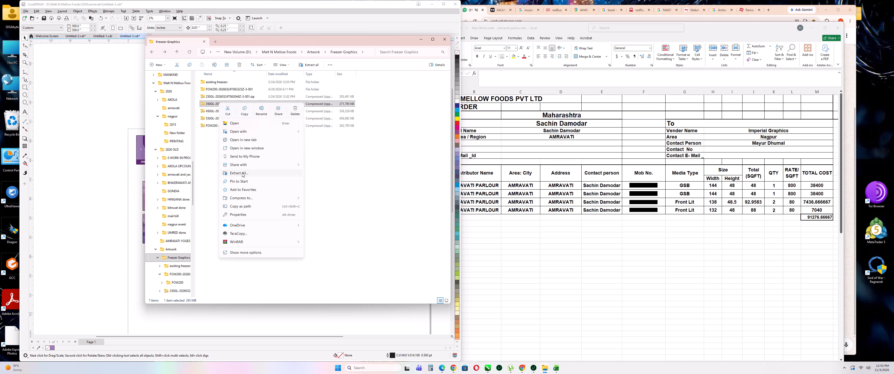
left_click(242, 173)
left_click(490, 233)
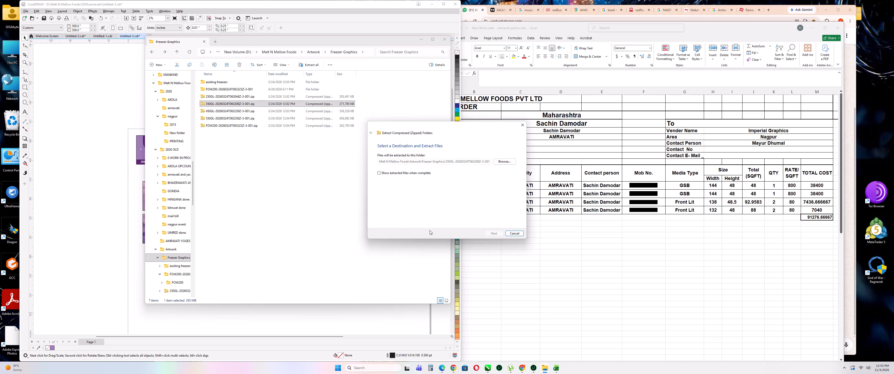
left_click(281, 185)
Extract the 450GL freezer archive into Freezer Graphics and move the folder window clear of the board designs.
right_click(234, 119)
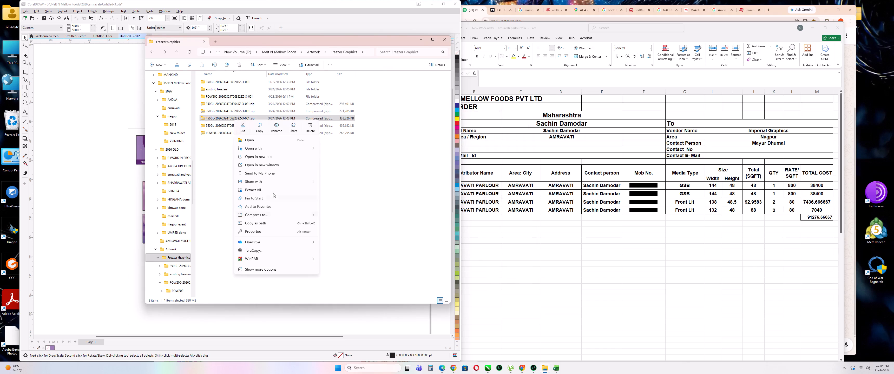
left_click(273, 193)
left_click(490, 234)
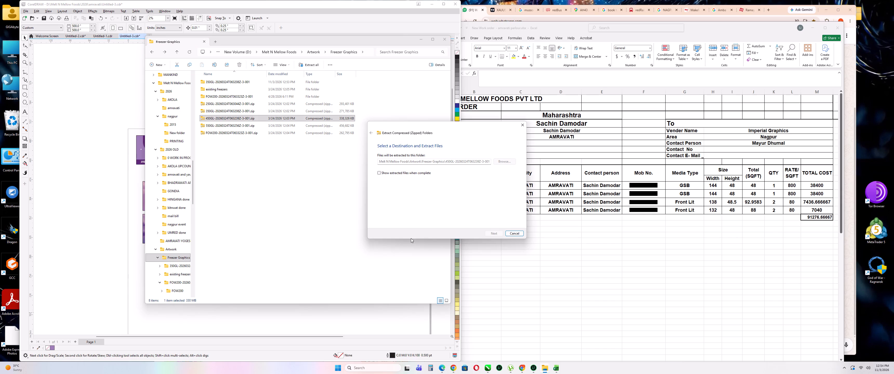
left_click(345, 234)
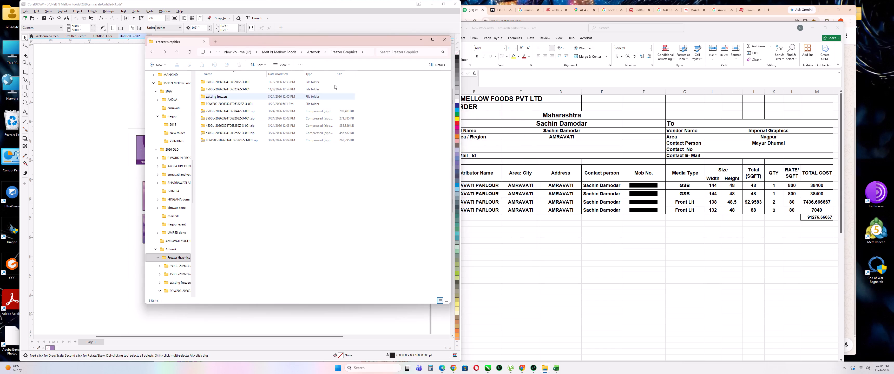
left_click_drag(308, 42, 476, 17)
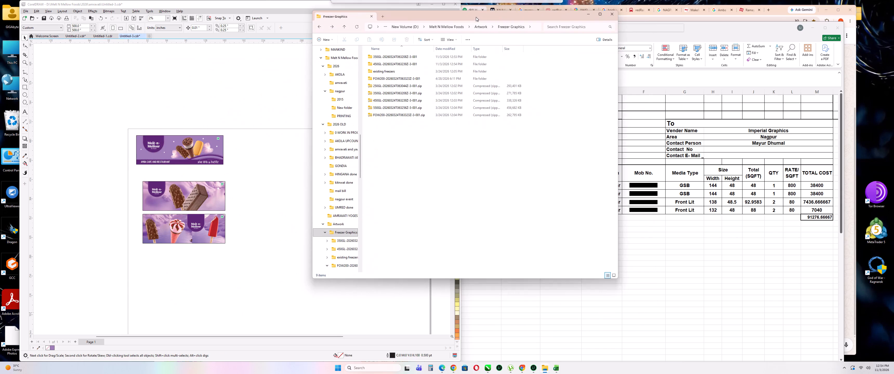
Switch to the board drawing and draw an empty rectangle about 167 × 60 inches, below and to the right of the boards.
left_click_drag(476, 17, 470, 18)
left_click(187, 283)
left_click(23, 87)
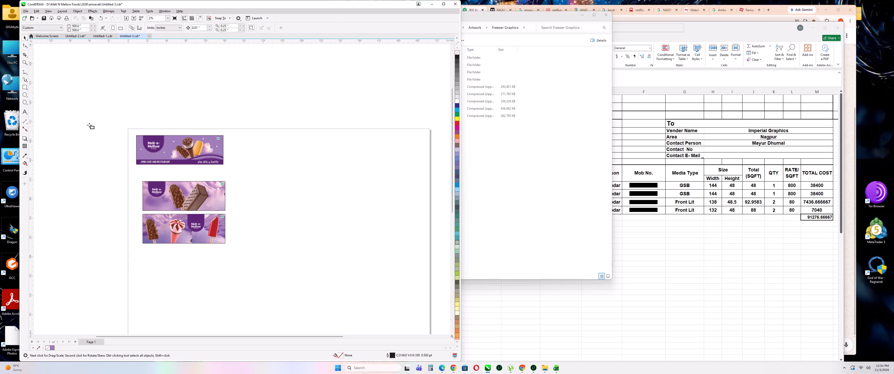
left_click_drag(265, 257, 366, 293)
left_click(23, 37)
left_click_drag(56, 146, 61, 150)
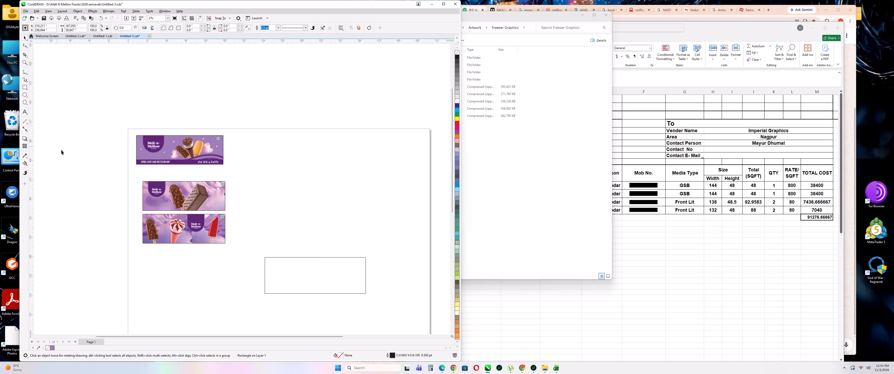
left_click_drag(61, 150, 59, 148)
Ungroup the lower purple board with the cone and red candy bar, and extract its PowerClip contents.
left_click(180, 202)
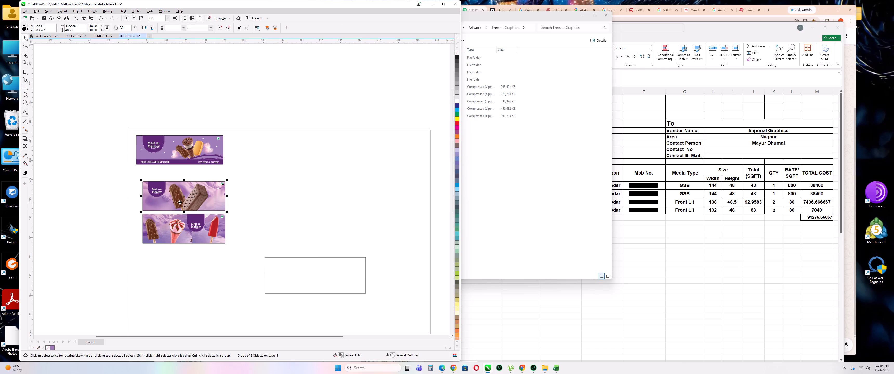
left_click(158, 224)
scroll(203, 221, "up", 8)
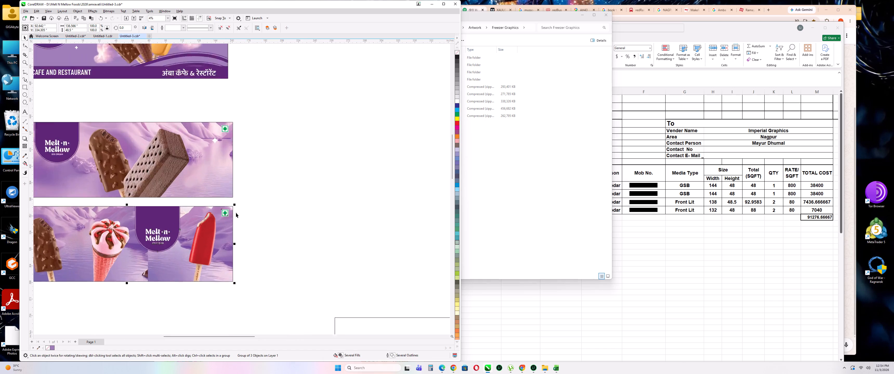
scroll(236, 213, "up", 5)
scroll(236, 213, "down", 12)
right_click(167, 222)
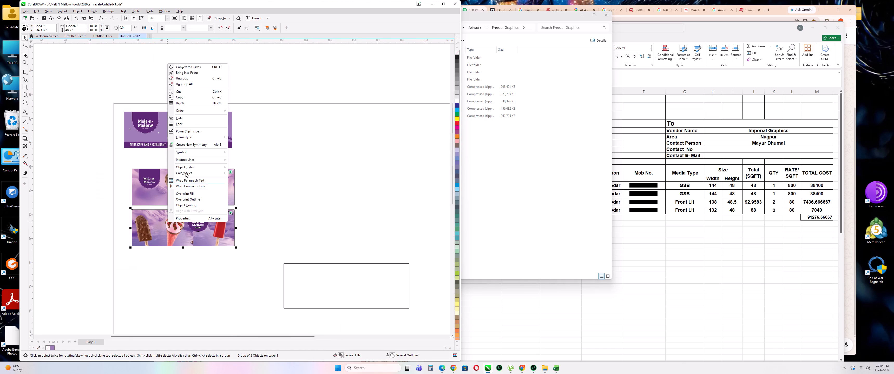
left_click(199, 84)
left_click(297, 153)
right_click(182, 222)
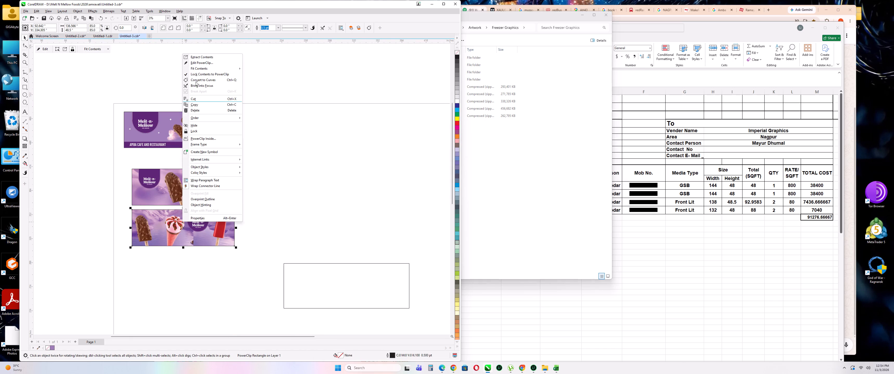
left_click(201, 55)
left_click(318, 133)
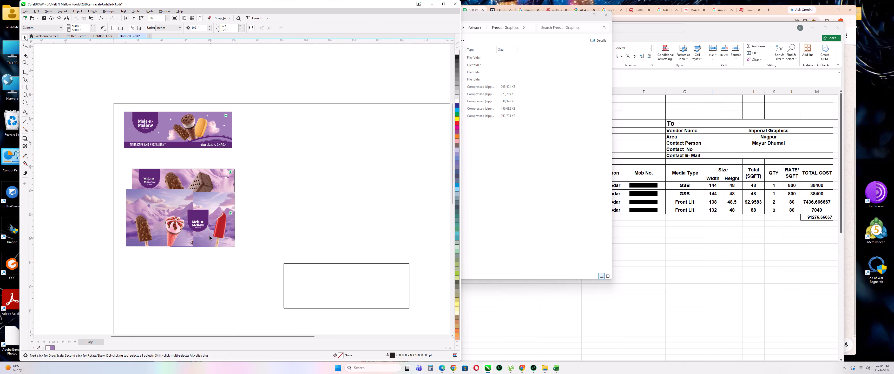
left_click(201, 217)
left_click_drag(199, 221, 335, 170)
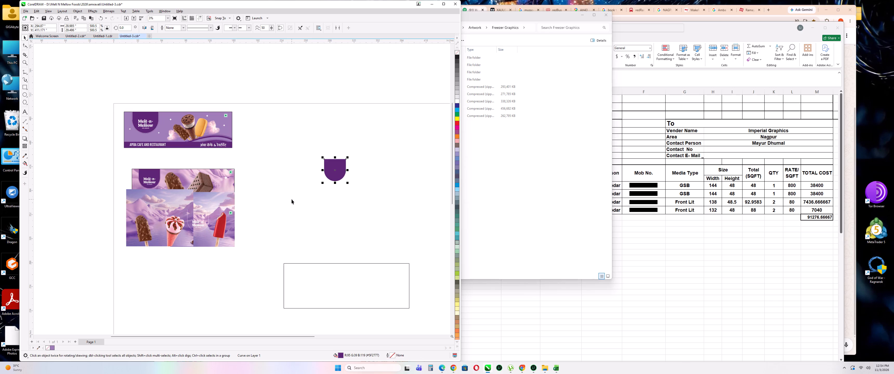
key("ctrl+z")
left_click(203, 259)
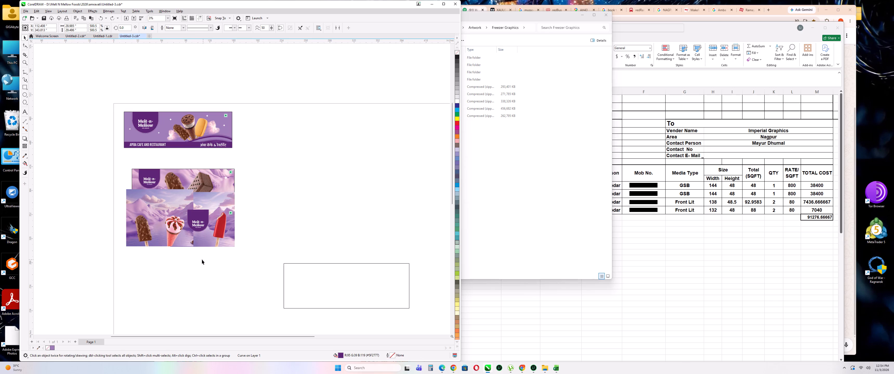
Group the extracted Melt-n-Mellow logo pieces and move the logo and both ice-cream photos clear of the lower frame.
left_click_drag(180, 261, 216, 200)
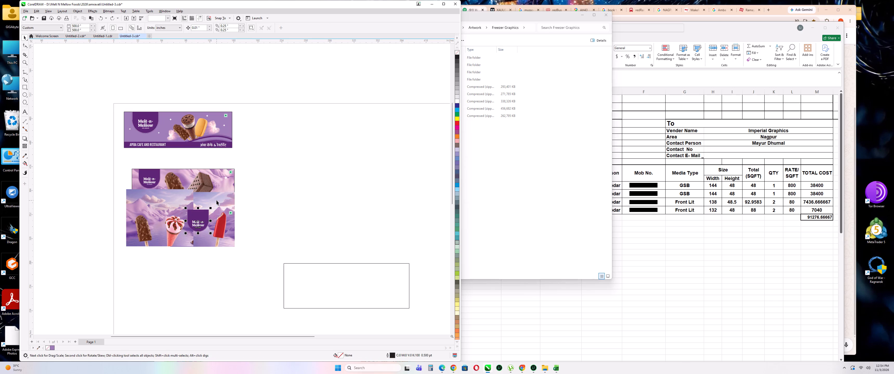
key("ctrl+g")
left_click_drag(199, 227, 328, 199)
left_click_drag(227, 230, 216, 301)
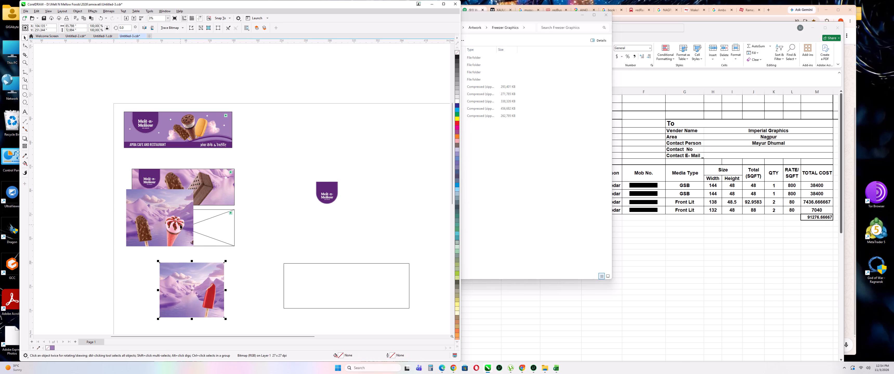
left_click_drag(174, 231, 118, 327)
Set the empty lower frame's width to 138 inches without scaling its height.
left_click(202, 232)
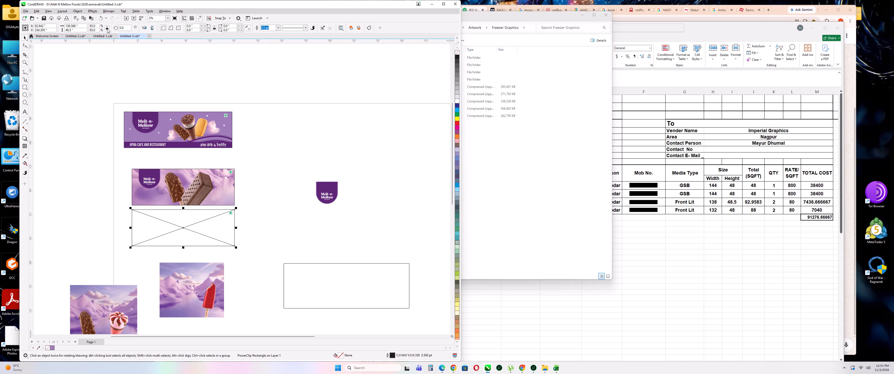
left_click(107, 29)
left_click_drag(82, 26, 15, 25)
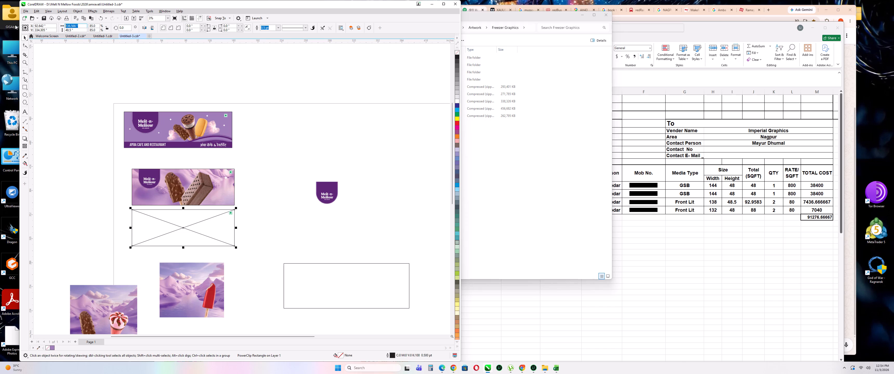
type("138")
key("8")
key("BackSpace")
key("Return")
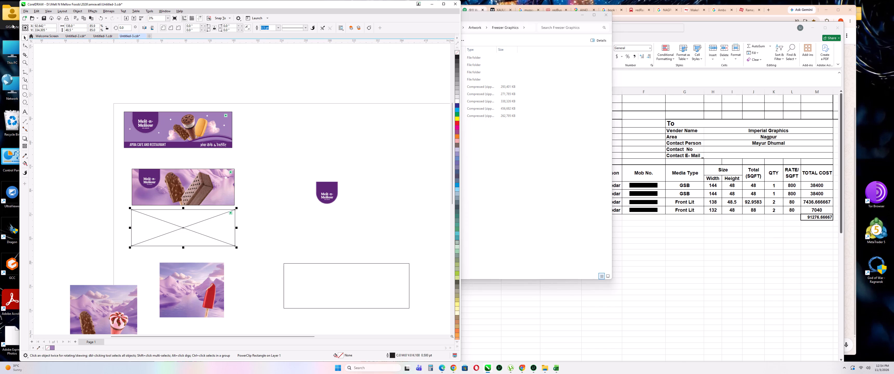
left_click(88, 175)
PowerClip the red candy bar photo into the lower frame and fit it against the frame's bottom-right corner.
right_click(179, 296)
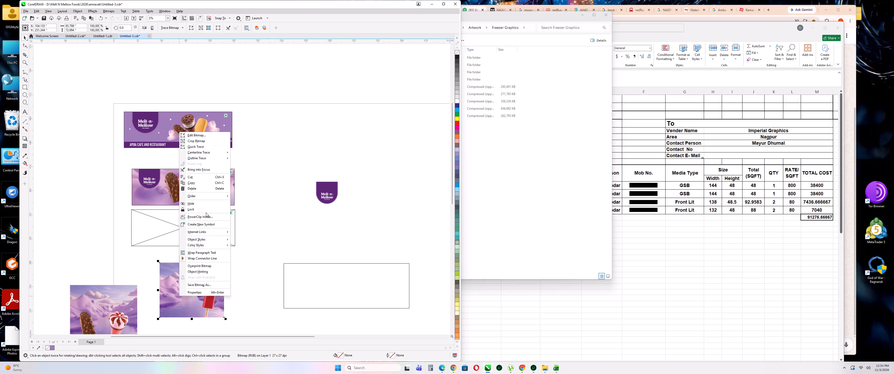
left_click(206, 217)
left_click(192, 227)
left_click(221, 265)
double_click(186, 231)
left_click_drag(194, 231, 196, 223)
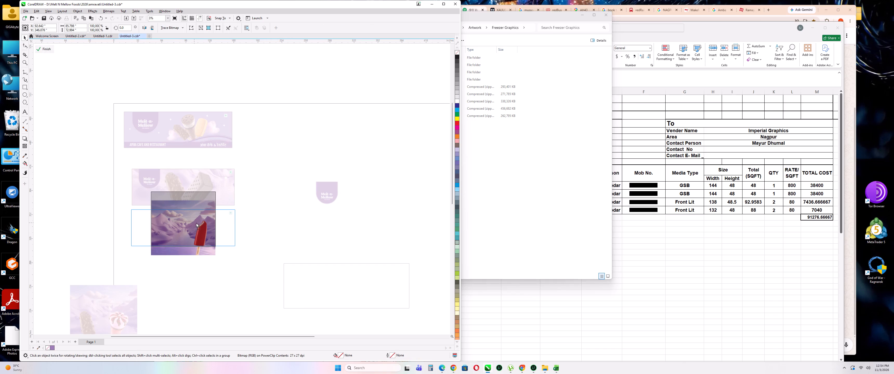
left_click_drag(196, 223, 197, 223)
left_click_drag(190, 223, 206, 224, "shift")
left_click_drag(192, 226, 210, 227, "shift")
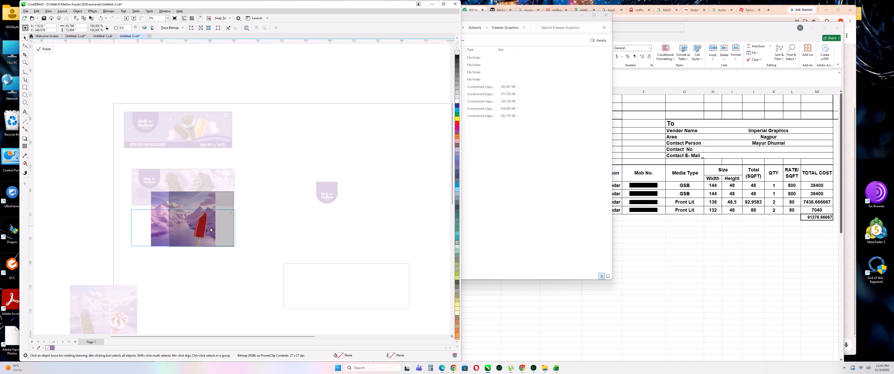
left_click_drag(210, 227, 211, 227, "shift")
left_click(212, 269)
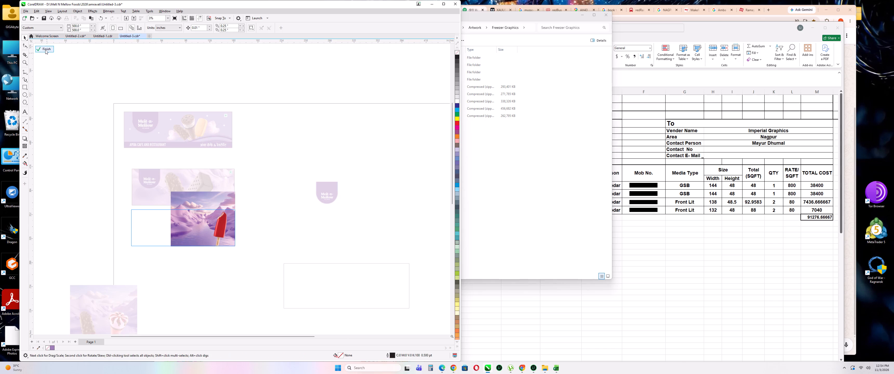
left_click(45, 50)
PowerClip the chocolate bar and cone photo into the lower frame and fit it against the bottom-left corner.
left_click_drag(68, 155, 75, 164)
left_click(113, 306)
right_click(113, 306)
left_click(141, 225)
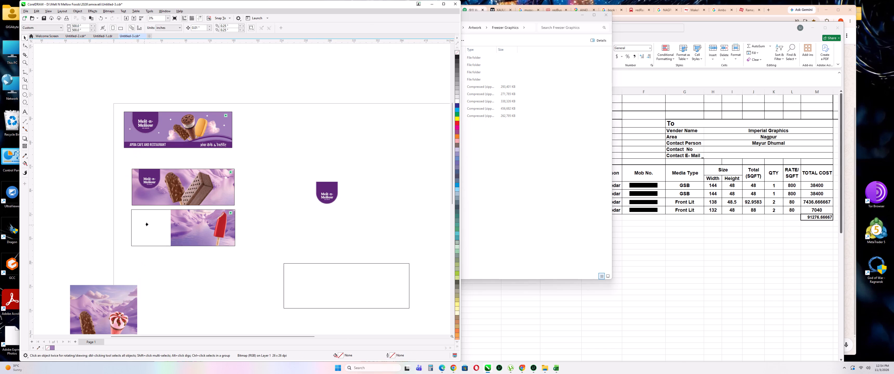
left_click(148, 224)
left_click_drag(151, 276, 153, 268)
double_click(177, 233)
left_click_drag(178, 236, 165, 226)
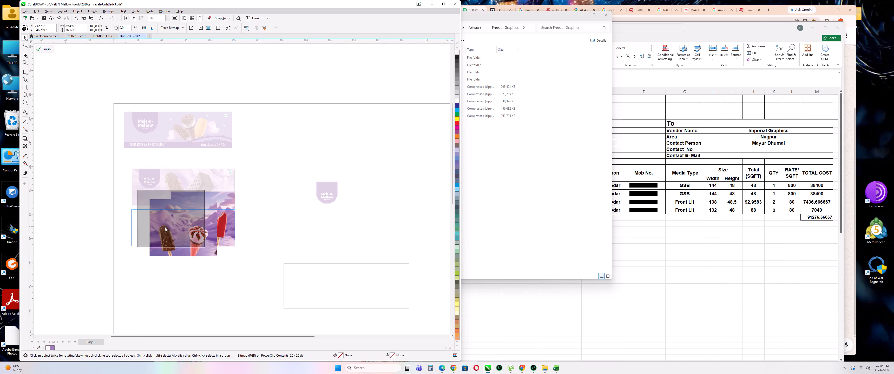
left_click_drag(165, 226, 160, 226)
scroll(148, 235, "up", 7)
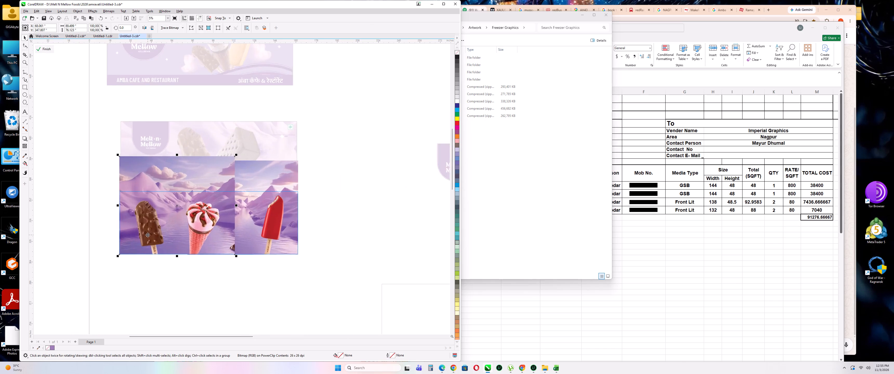
scroll(148, 235, "up", 3)
left_click(42, 49)
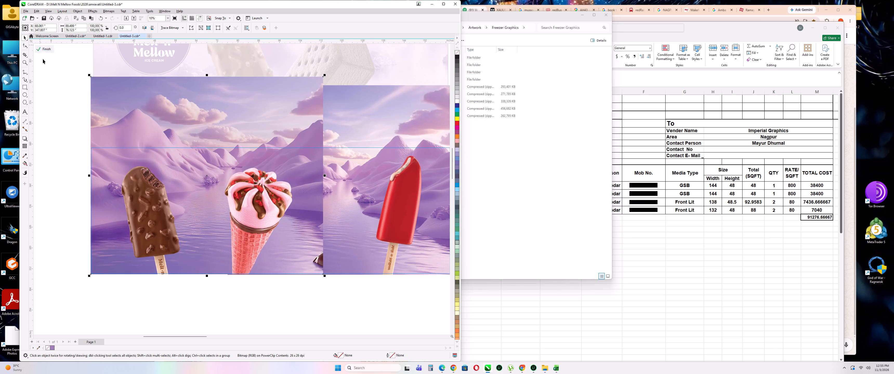
left_click(55, 115)
Place the Melt-n-Mellow logo between the cone and red candy bar, aligned with the lower board's top edge.
scroll(57, 153, "down", 6)
left_click_drag(398, 136, 199, 190)
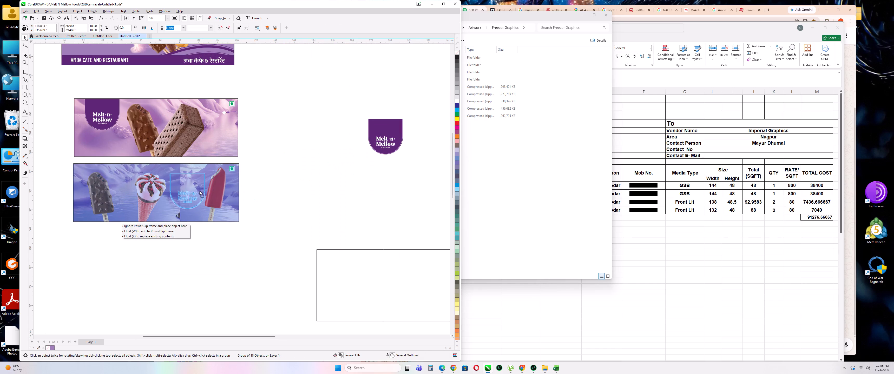
left_click_drag(199, 190, 199, 190)
left_click(207, 219, "shift")
key("shift+t")
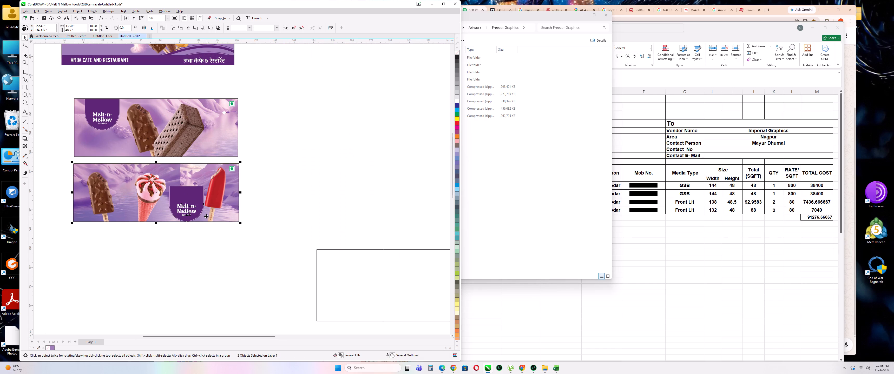
key("shift+t")
left_click(208, 238, "shift")
left_click(190, 206, "shift")
left_click(201, 270)
left_click(190, 199)
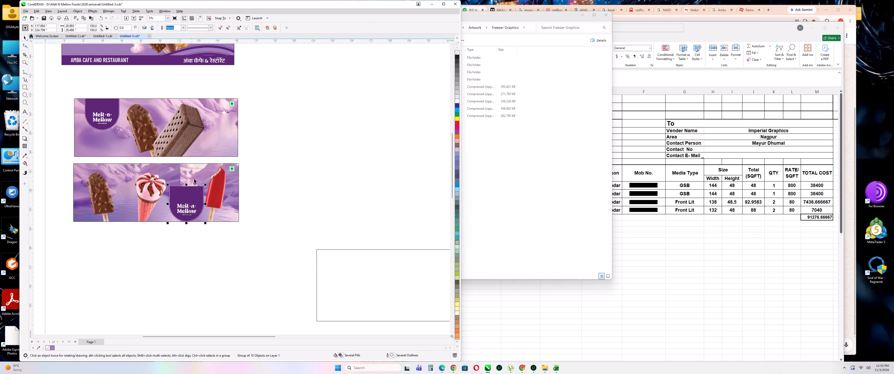
left_click(196, 168, "shift")
key("t")
left_click(278, 158)
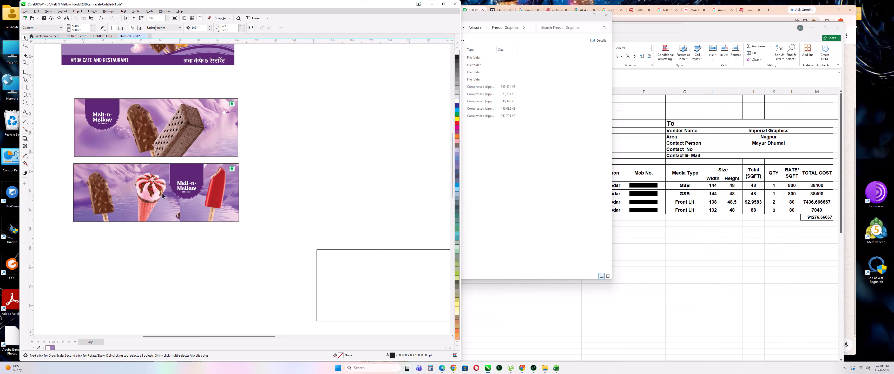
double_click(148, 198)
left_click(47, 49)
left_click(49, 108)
Ungroup the upper Front Lit board with the chocolate bar and wafer sandwich, and extract its PowerClip contents.
scroll(101, 171, "down", 3)
scroll(111, 154, "up", 4)
right_click(112, 137)
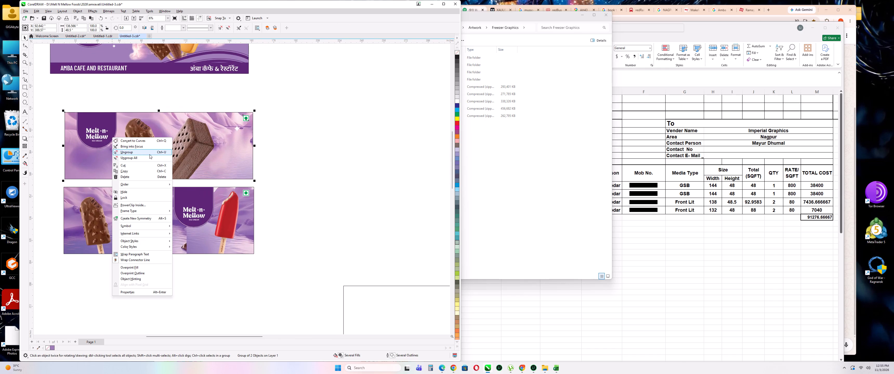
left_click(151, 154)
left_click(117, 94)
left_click(104, 136)
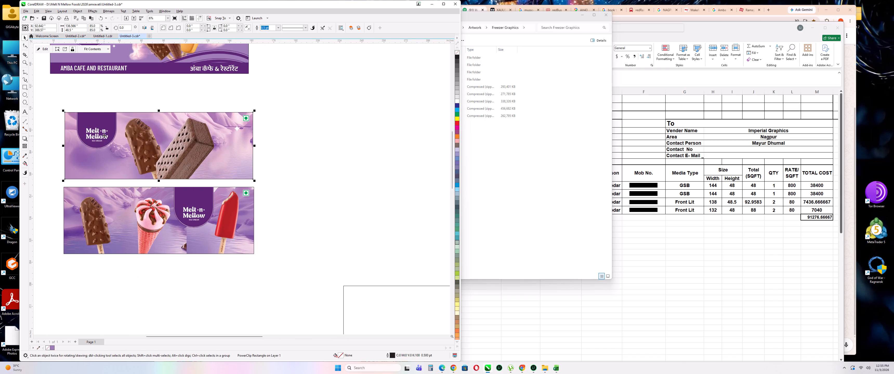
scroll(120, 134, "down", 3)
right_click(114, 133)
left_click(127, 138)
left_click(242, 117)
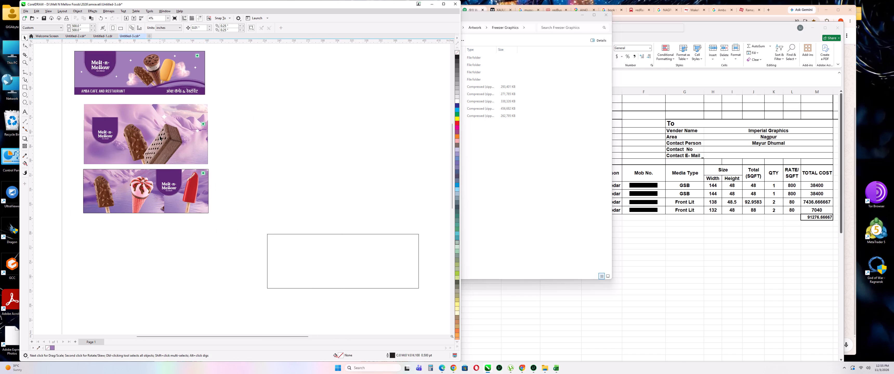
Move the extracted chocolate bar and wafer sandwich photo clear of the frame, leaving the logo in place.
left_click_drag(160, 136, 269, 136)
left_click_drag(226, 142, 343, 144)
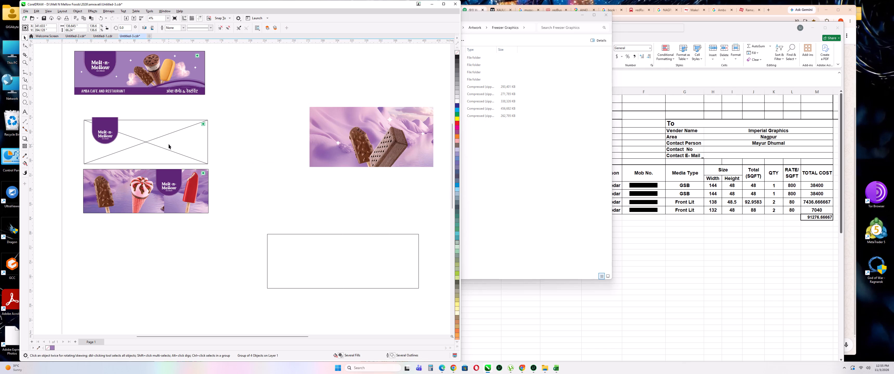
Set the empty upper frame's width to 138 inches.
left_click(169, 144)
left_click_drag(82, 26, 29, 26)
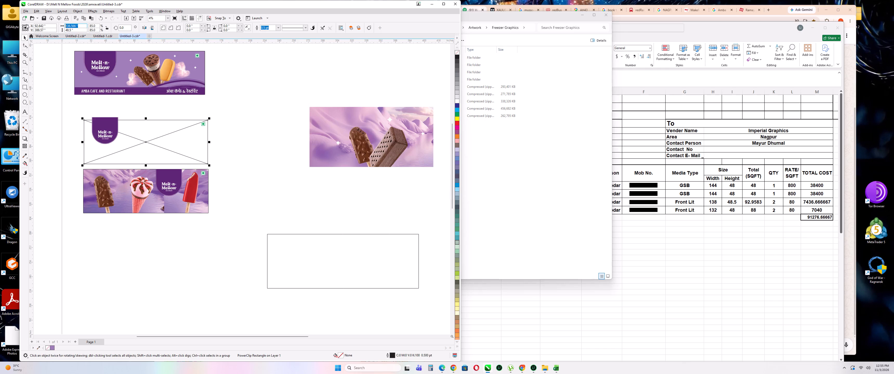
type("138")
key("Return")
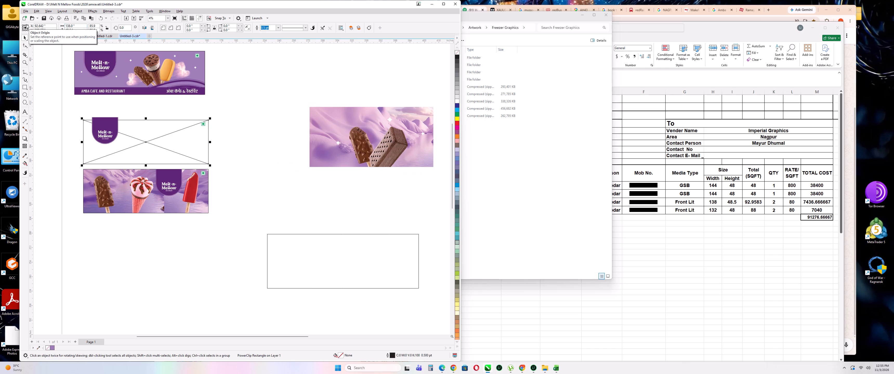
PowerClip the chocolate bar and wafer sandwich photo inside the empty upper Front Lit frame.
left_click(53, 64)
left_click(363, 138)
right_click(363, 138)
left_click(378, 207)
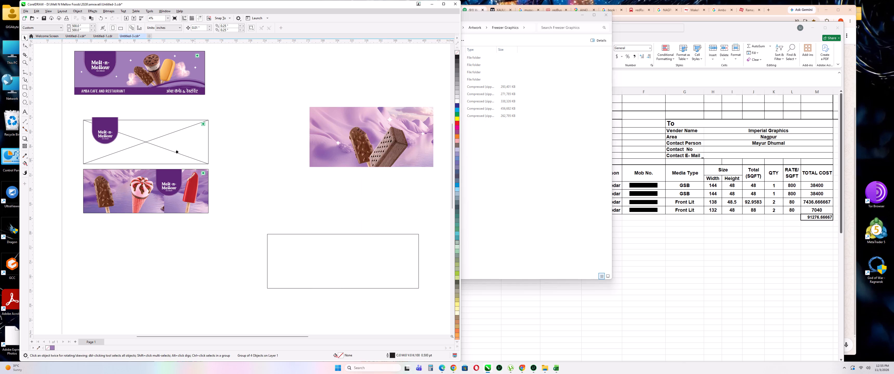
left_click(156, 147)
left_click_drag(288, 172, 286, 171)
Edit the upper frame's PowerClip contents, enlarging the photo slightly past the frame's width and moving it up until its bottom edge meets the frame's.
double_click(192, 144)
left_click(193, 141)
scroll(199, 129, "up", 6)
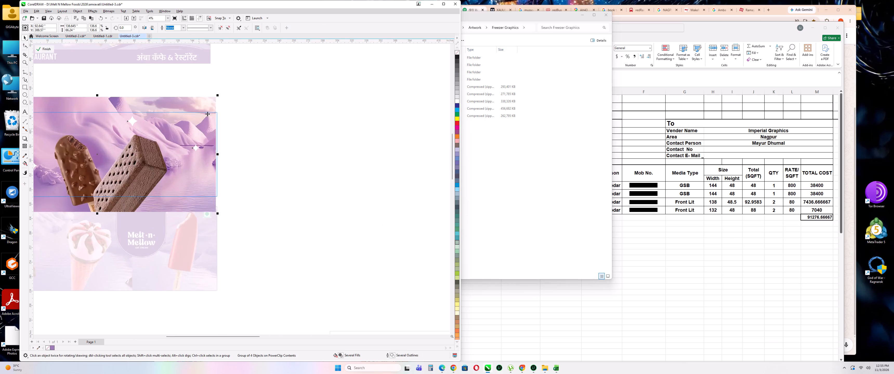
scroll(207, 114, "up", 3)
left_click_drag(223, 85, 226, 81, "shift")
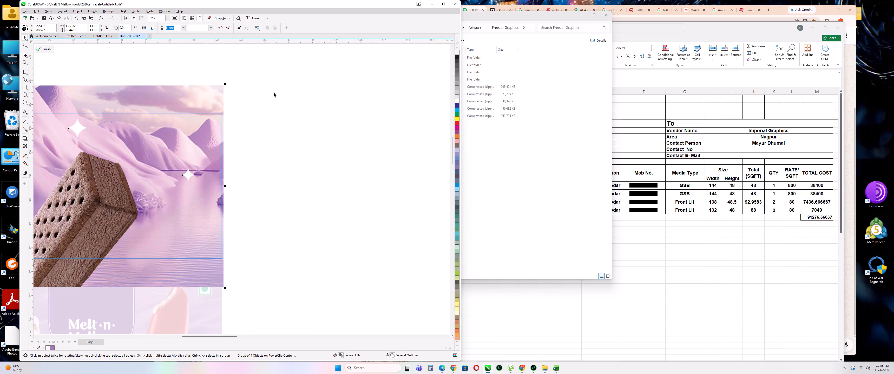
scroll(301, 95, "down", 6)
scroll(293, 118, "up", 1)
left_click_drag(210, 144, 209, 134, "shift")
left_click_drag(209, 155, 211, 142, "shift")
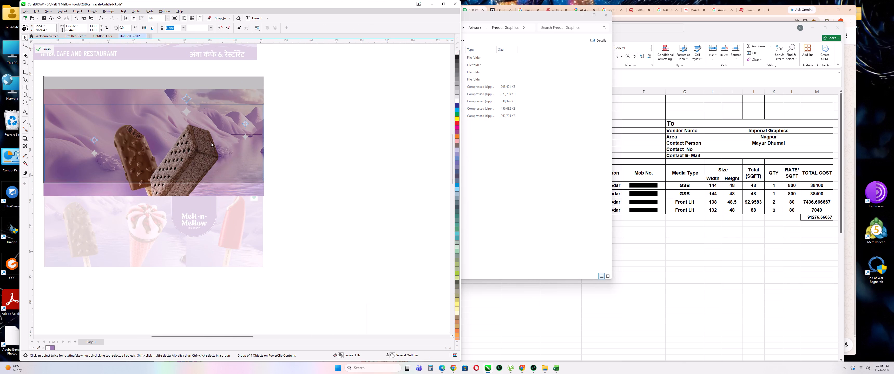
left_click_drag(211, 142, 212, 141, "shift")
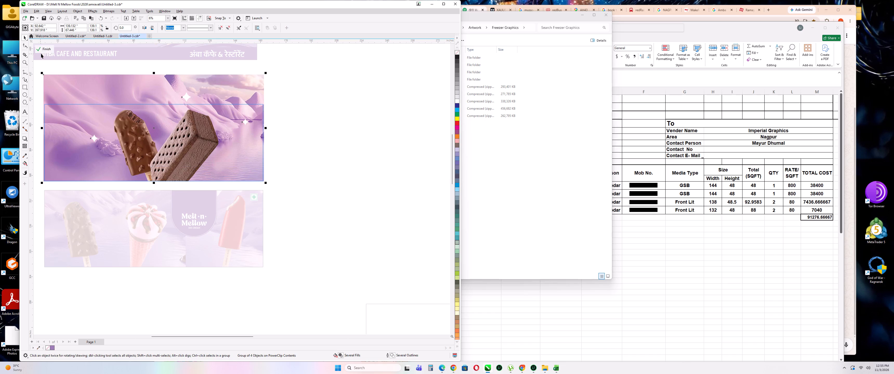
left_click(44, 49)
PowerClip the Melt-n-Mellow logo inside the upper Front Lit frame.
left_click(362, 82)
left_click(77, 120)
right_click(77, 120)
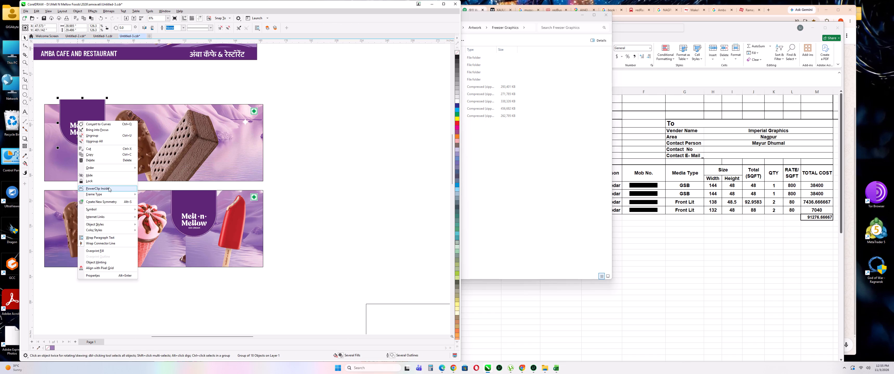
left_click(109, 187)
left_click(73, 167)
left_click(325, 168)
Group the lower Front Lit board's objects, and separately group the upper board's objects.
scroll(323, 166, "down", 2)
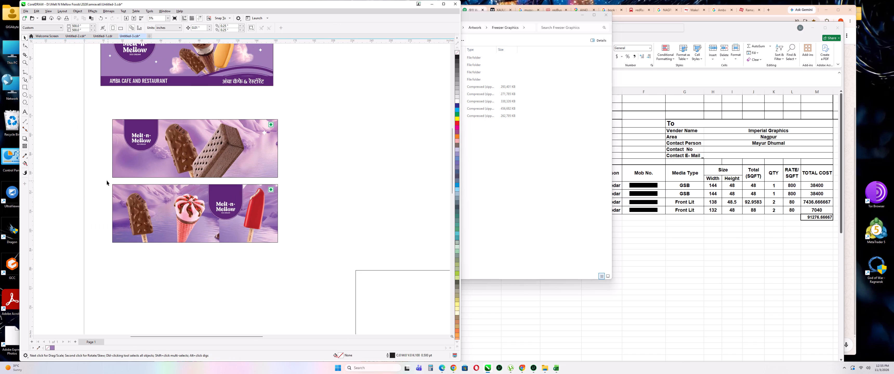
left_click_drag(105, 180, 296, 259)
key("ctrl+g")
left_click_drag(101, 105, 294, 173)
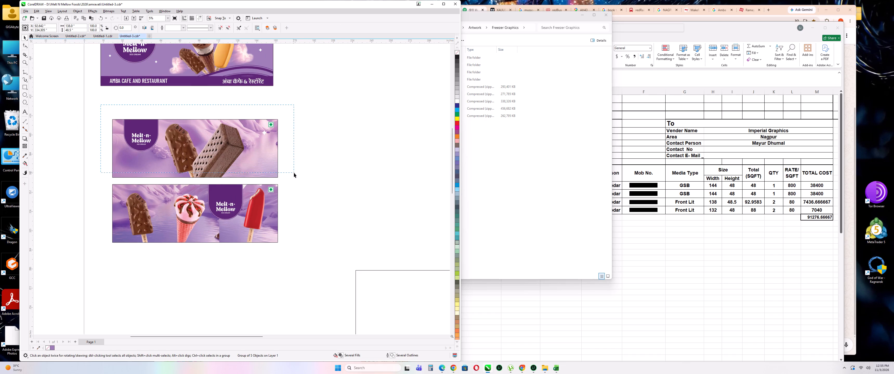
left_click_drag(294, 173, 302, 180)
key("ctrl+g")
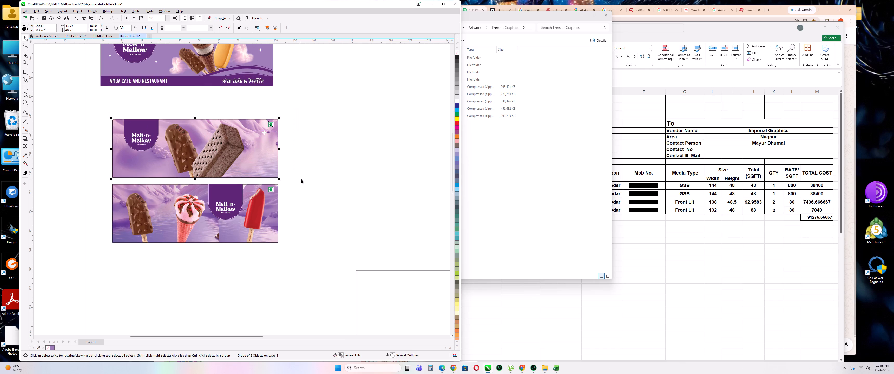
Move the empty rectangle onto the area below the two Front Lit boards.
scroll(255, 180, "down", 7)
left_click(309, 244)
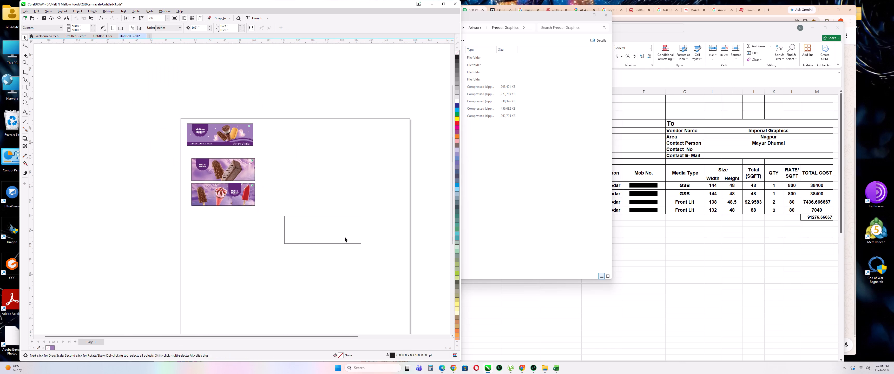
left_click_drag(347, 235, 286, 250)
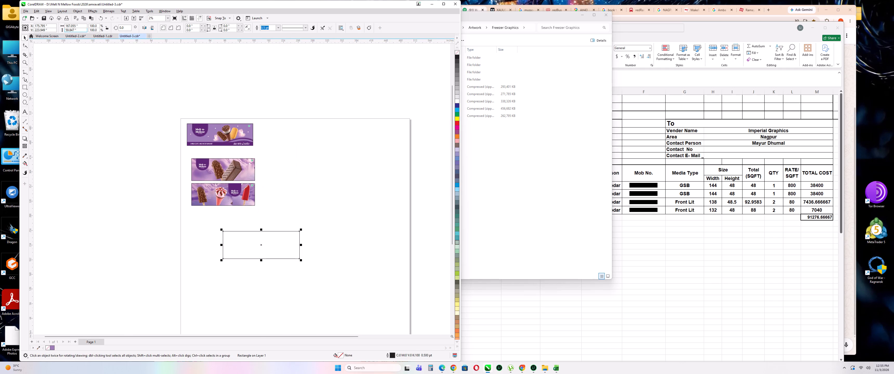
Set the empty rectangle's size to 132 × 48 inches.
left_click_drag(82, 25, 0, 42)
left_click(217, 166)
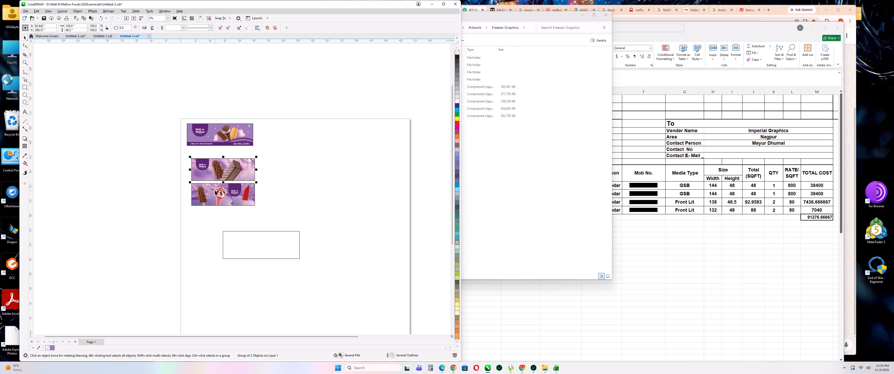
left_click(215, 190)
left_click(245, 241)
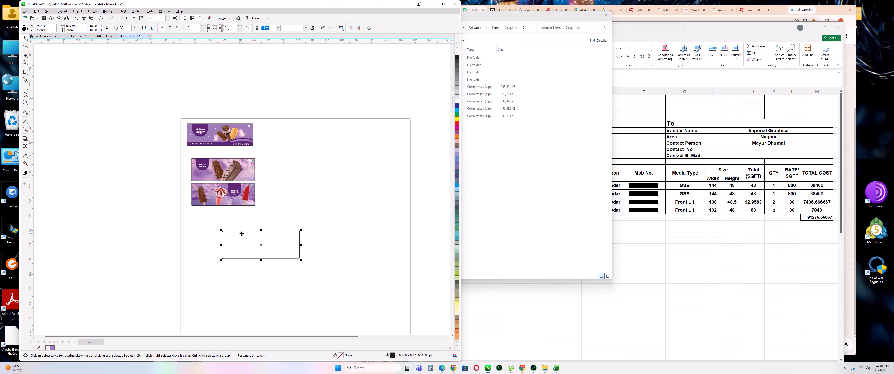
left_click_drag(83, 25, 47, 27)
type("132")
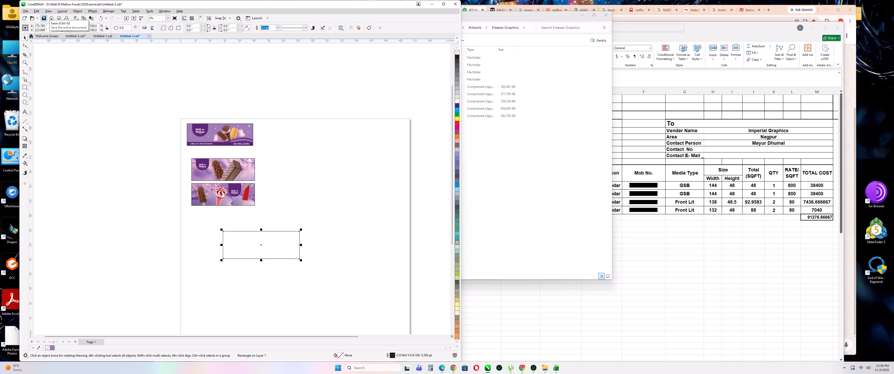
left_click_drag(81, 29, 37, 33)
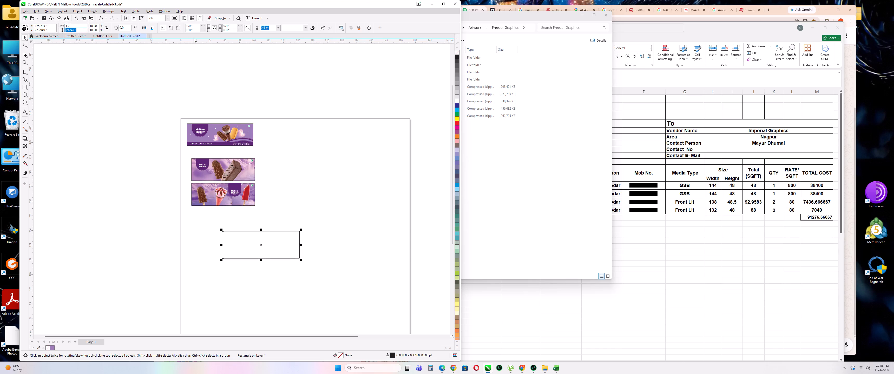
type("48")
key("Return")
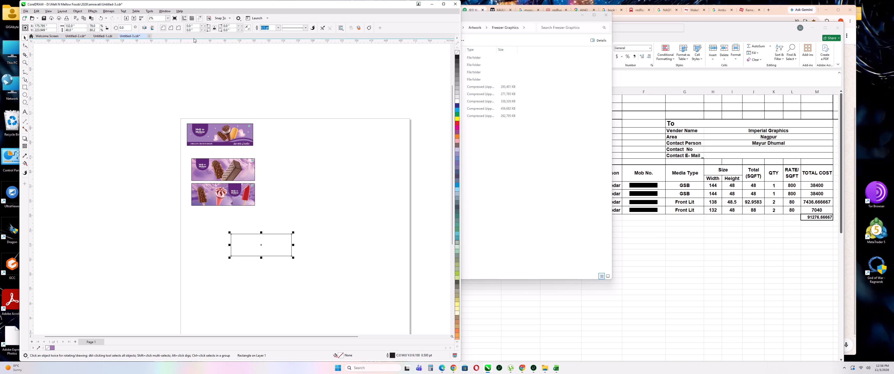
left_click(148, 95)
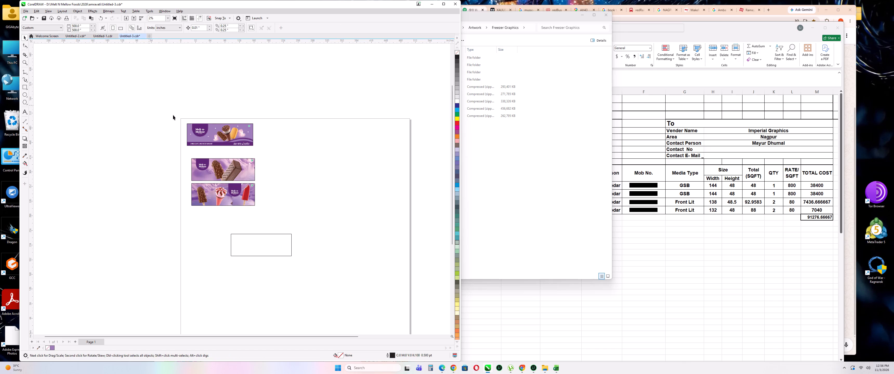
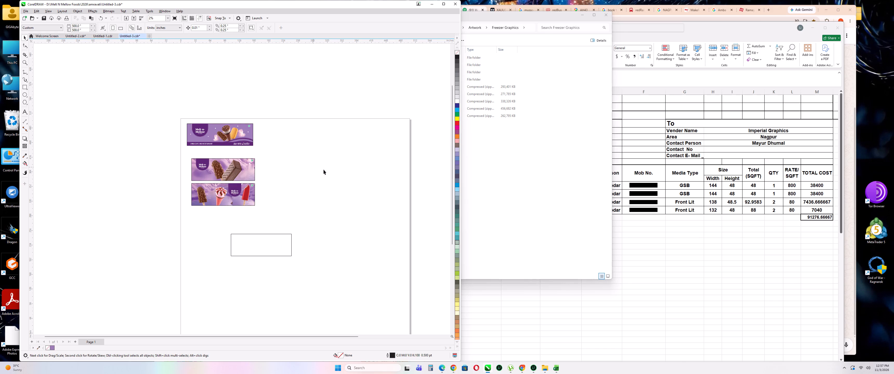
Import the Not For Print freezer PDF from the Freezer Graphics 350GL folder with text as curves, placing it beside the Front Lit boards.
left_click(503, 183)
left_click_drag(469, 21, 661, 62)
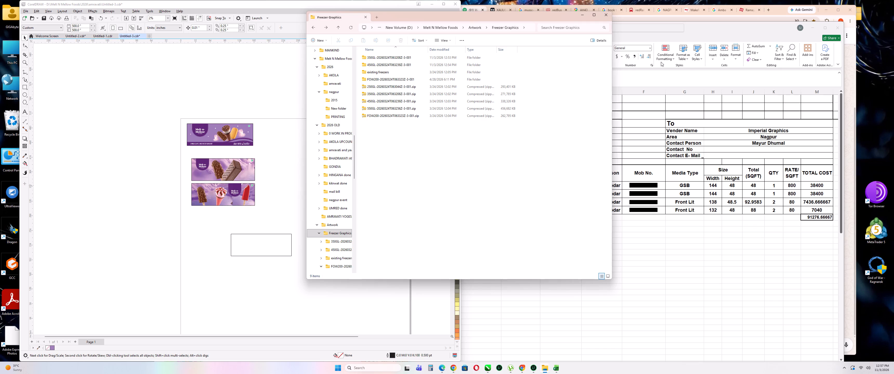
left_click_drag(661, 62, 687, 66)
left_click_drag(518, 19, 698, 55)
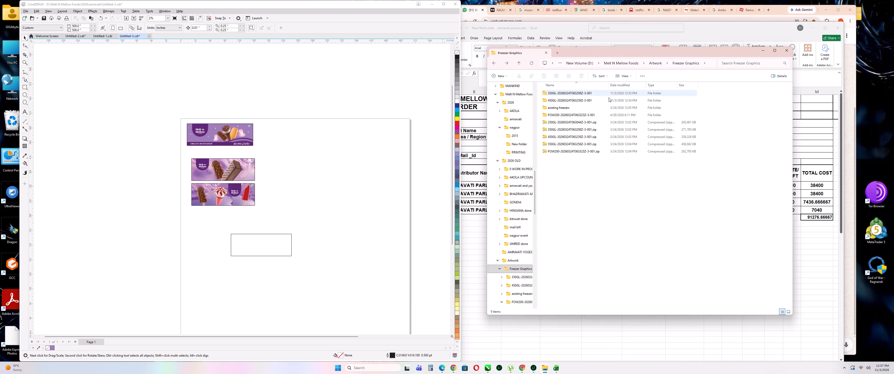
double_click(584, 93)
double_click(567, 92)
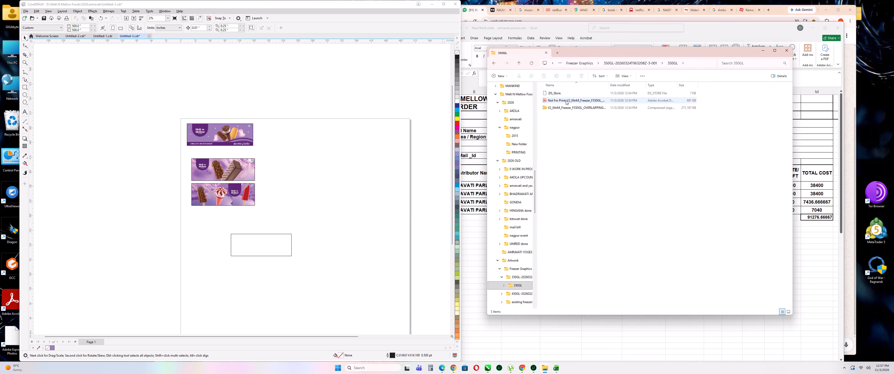
left_click_drag(566, 100, 329, 183)
left_click(253, 198)
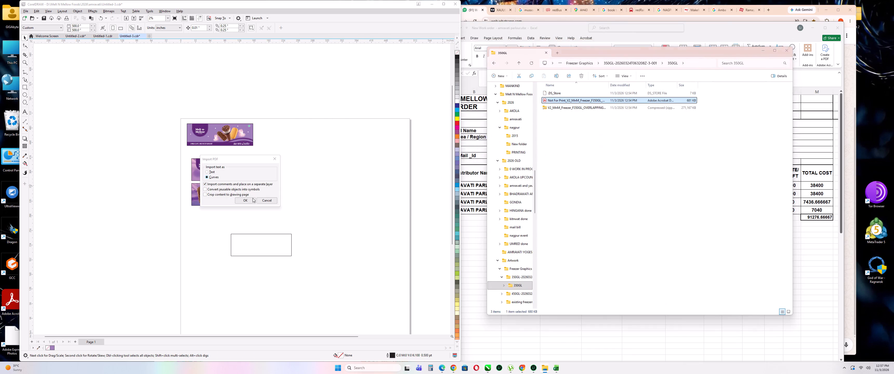
left_click_drag(327, 190, 335, 193)
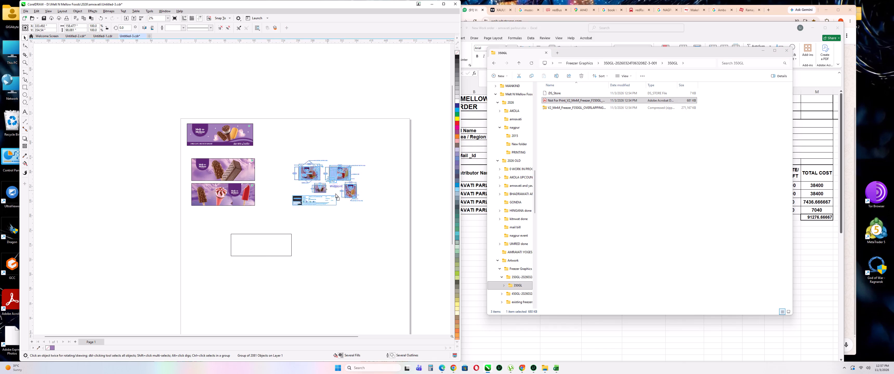
left_click_drag(335, 193, 339, 194)
Duplicate the 132 × 48 inch rectangle and place the copy below the original.
left_click(269, 242)
key("ctrl+c")
key("ctrl+v")
left_click_drag(265, 244, 257, 286)
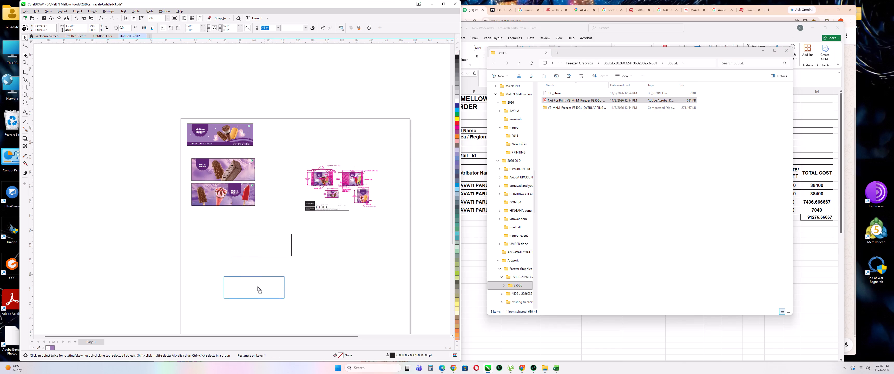
left_click_drag(257, 286, 258, 283)
Reposition the two empty rectangles, moving the upper one close beneath the Front Lit boards and the other below it.
left_click(700, 343)
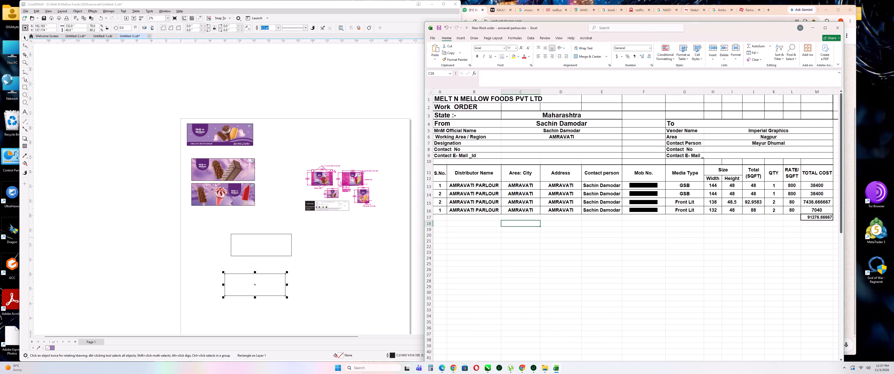
left_click(264, 252)
left_click(258, 280)
left_click_drag(338, 265, 329, 261)
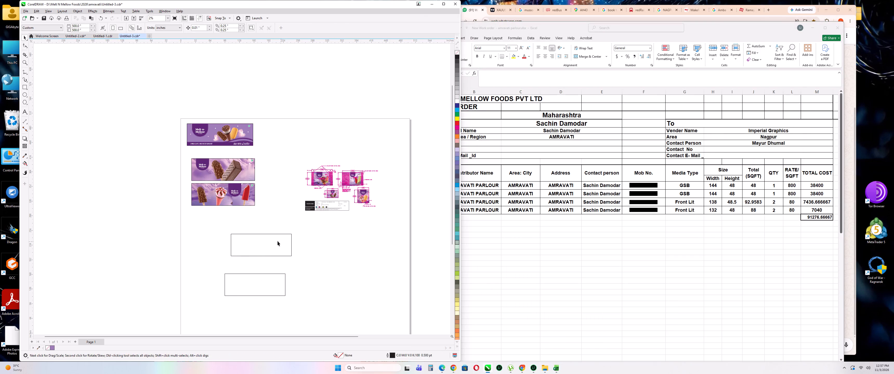
left_click_drag(278, 241, 245, 235)
left_click_drag(260, 274, 243, 269)
left_click(359, 261)
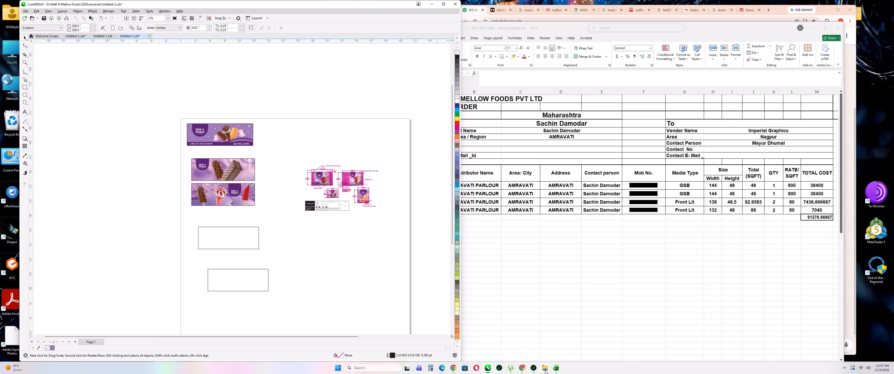
left_click(545, 370)
left_click(533, 341)
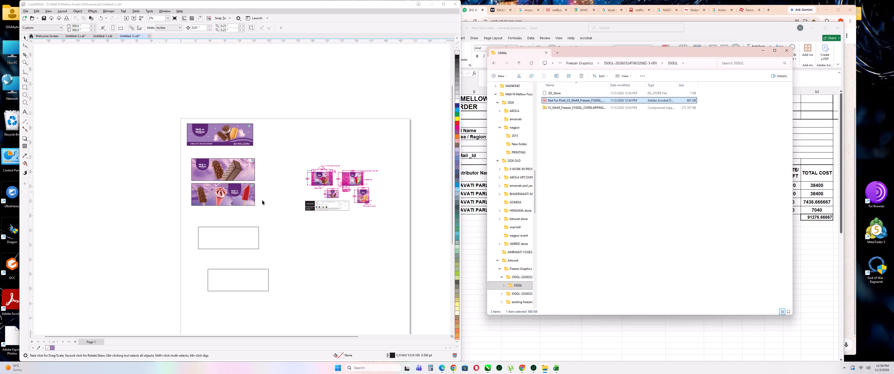
scroll(247, 227, "up", 4)
left_click_drag(235, 240, 263, 224)
Ungroup the imported freezer artwork.
left_click(394, 137)
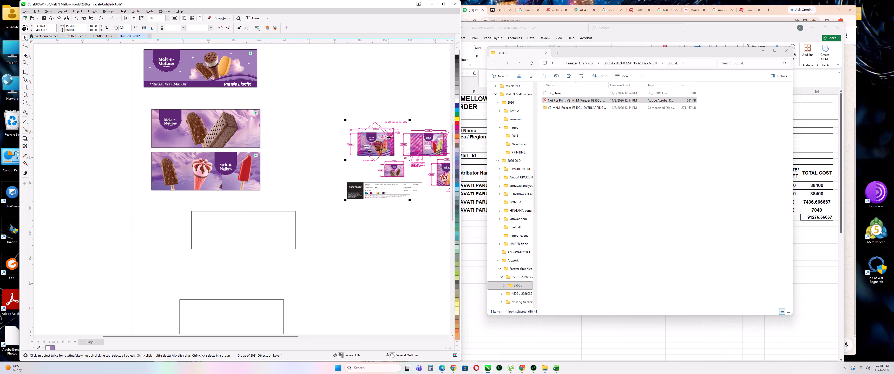
right_click(389, 137)
left_click(417, 158)
left_click(382, 81)
Delete the dimensions and NO ART WORK IN THIS AREA labels above the two large freezer panels.
scroll(319, 112, "down", 5)
scroll(372, 140, "up", 3)
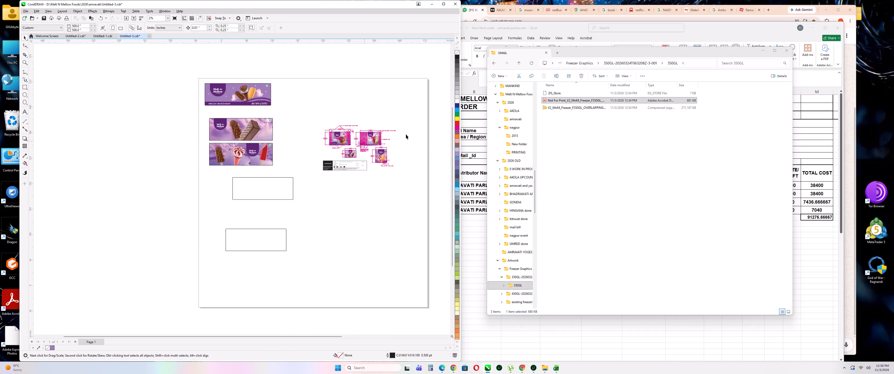
scroll(406, 134, "up", 4)
scroll(258, 99, "up", 7)
scroll(175, 108, "down", 3)
left_click_drag(153, 102, 324, 137)
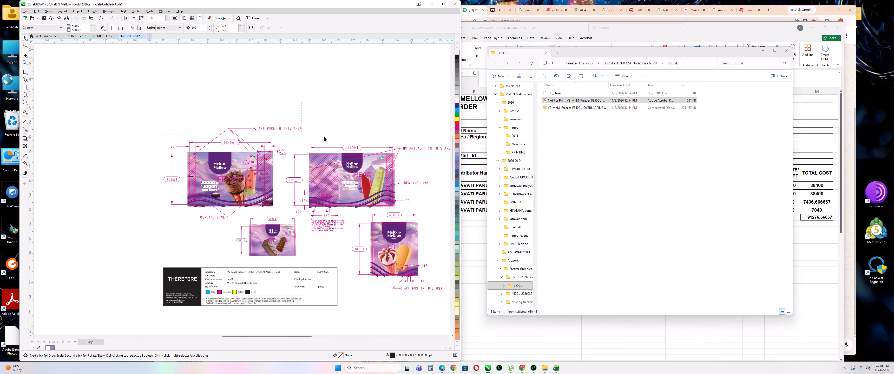
left_click_drag(324, 137, 422, 154)
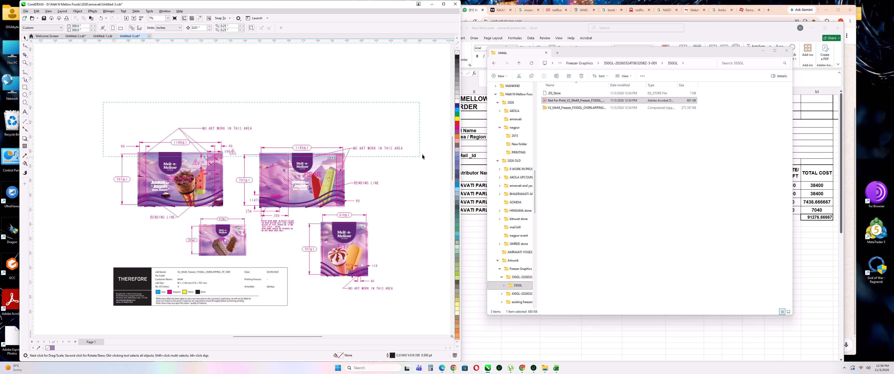
left_click_drag(422, 154, 423, 154)
key("Delete")
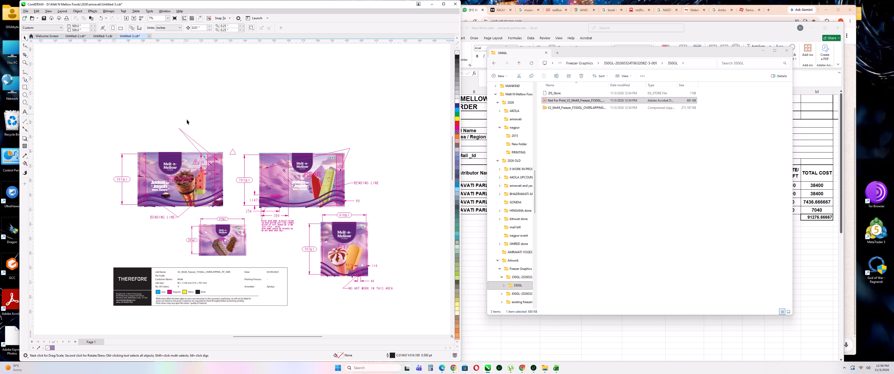
Delete the height dimension beside the chocolate-cone panel, plus the bending-line label, leader lines and panel outline around its lower edge.
scroll(118, 186, "up", 4)
left_click_drag(97, 83, 175, 249)
key("Delete")
left_click_drag(154, 249, 258, 229)
key("Delete")
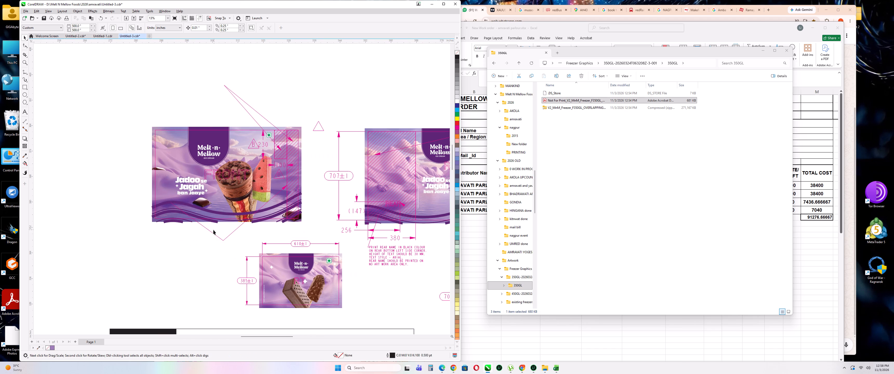
left_click(211, 231)
left_click(210, 232)
key("Delete")
left_click(224, 219)
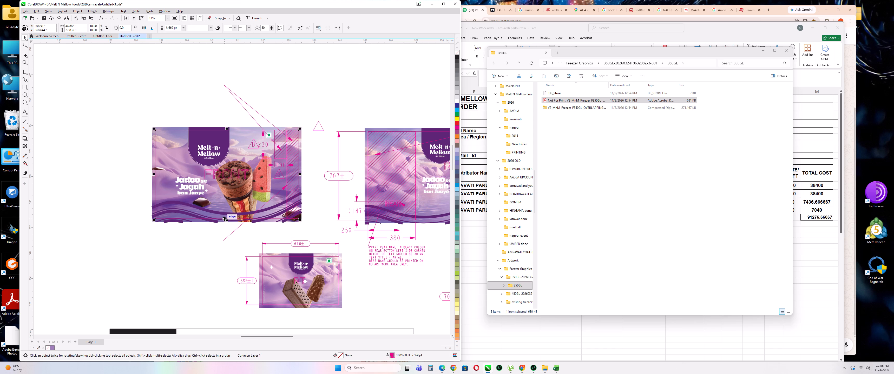
key("Delete")
left_click(236, 228)
key("Delete")
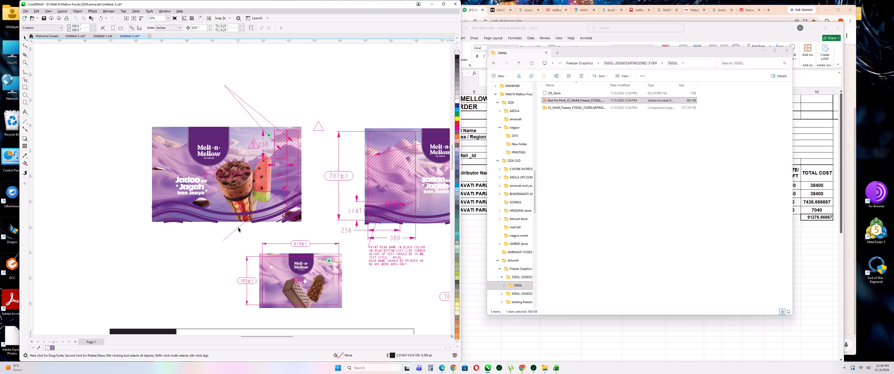
left_click(238, 227)
key("Delete")
Delete technical marks along the chocolate-cone panel's watermelon-side edge and the diagonal leader lines above the panel.
left_click_drag(277, 87, 307, 237)
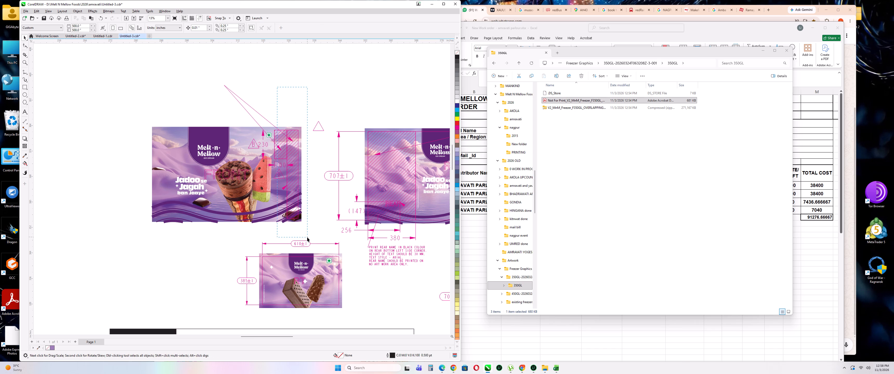
key("Delete")
left_click_drag(213, 70, 313, 149)
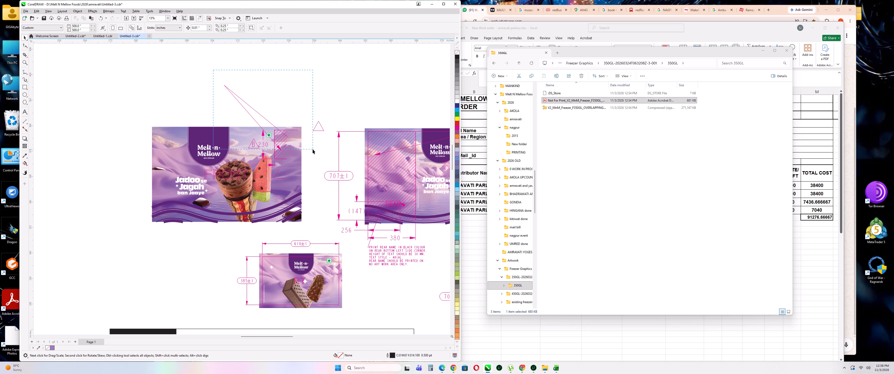
left_click_drag(313, 149, 296, 120)
left_click(234, 95)
left_click(234, 97)
key("Delete")
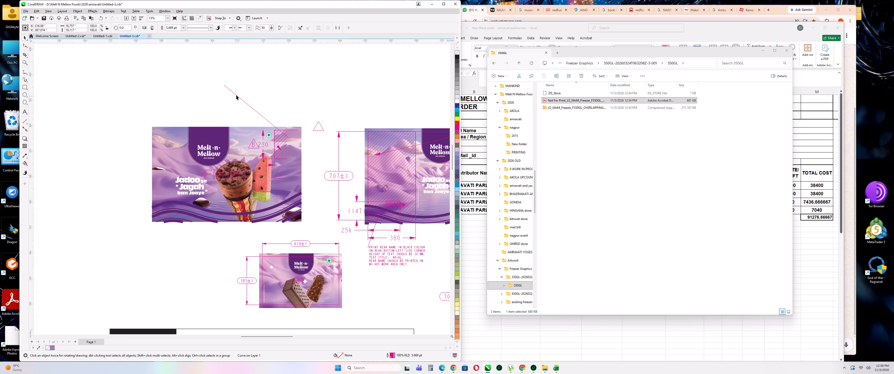
left_click(236, 95)
key("Delete")
Delete the 230 dimension, green veg mark, remaining hatching and magenta overlay lettering from the chocolate-cone panel.
scroll(270, 130, "up", 4)
left_click_drag(226, 101, 265, 193)
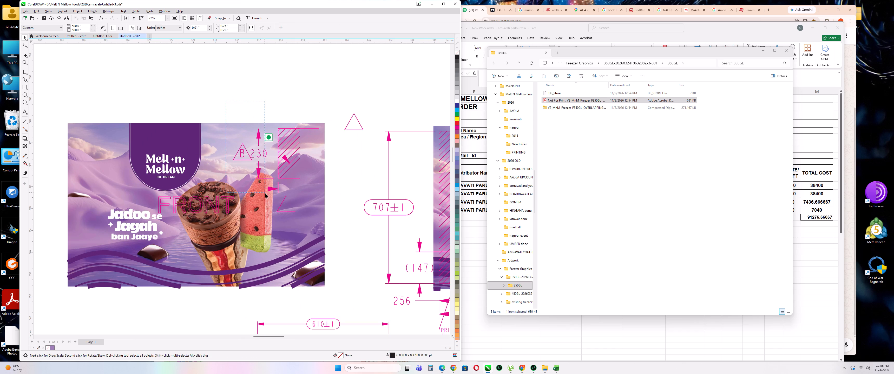
left_click_drag(265, 193, 267, 194)
key("Delete")
left_click_drag(255, 105, 274, 152)
key("Delete")
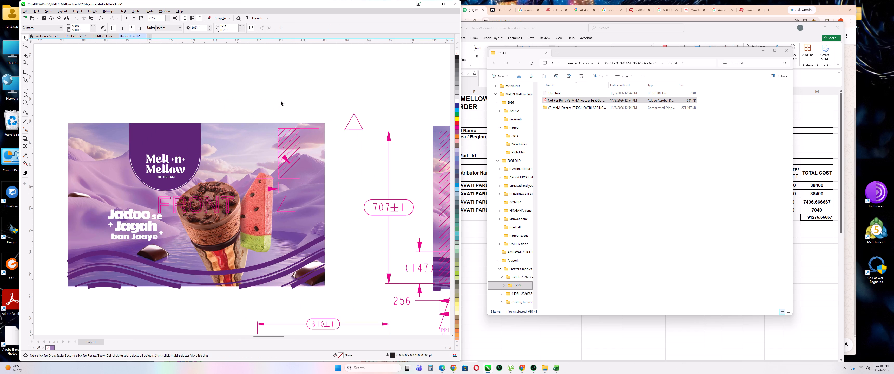
left_click_drag(236, 95, 322, 182)
left_click_drag(322, 182, 337, 222)
key("Delete")
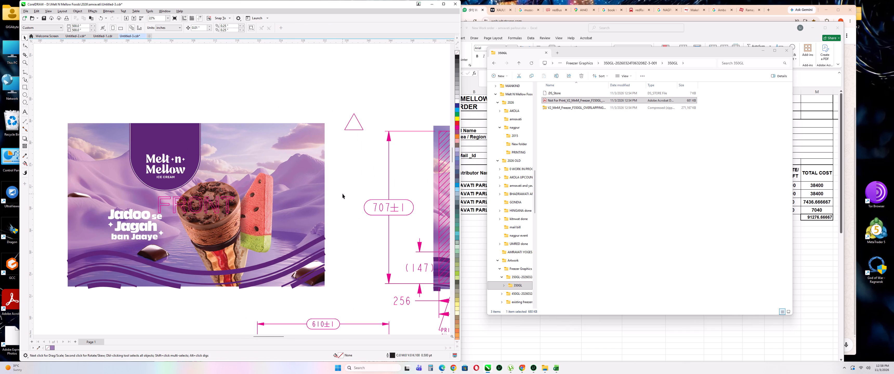
left_click_drag(345, 194, 151, 213)
key("Delete")
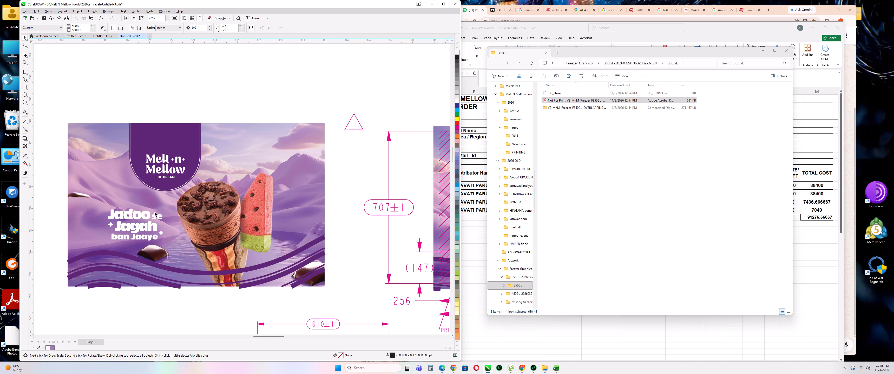
Delete the purple wave bands along the bottom of the chocolate-cone panel.
left_click_drag(51, 302, 222, 273)
left_click_drag(222, 273, 345, 248)
key("Delete")
left_click(174, 271)
key("Delete")
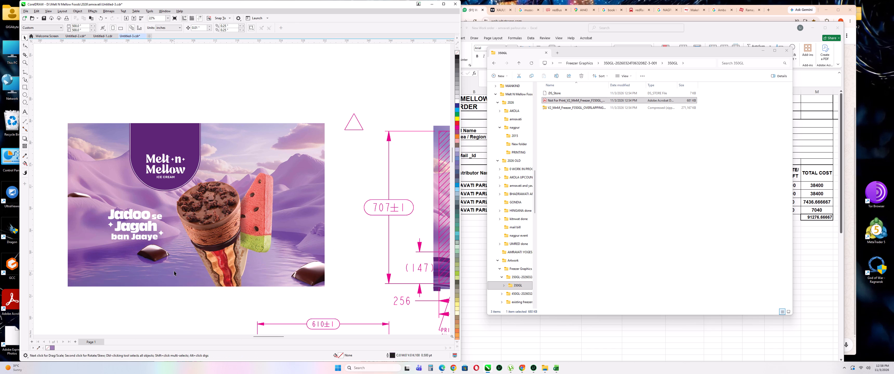
Delete the 707±1, (147) and 256 dimensions beside the panel with the red and green ice pops.
scroll(170, 269, "down", 5)
scroll(304, 244, "up", 1)
left_click_drag(250, 163, 303, 284)
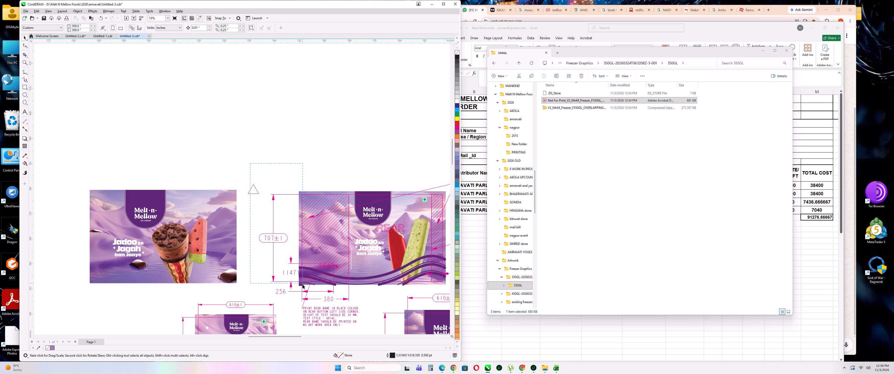
left_click_drag(303, 284, 307, 305)
key("Delete")
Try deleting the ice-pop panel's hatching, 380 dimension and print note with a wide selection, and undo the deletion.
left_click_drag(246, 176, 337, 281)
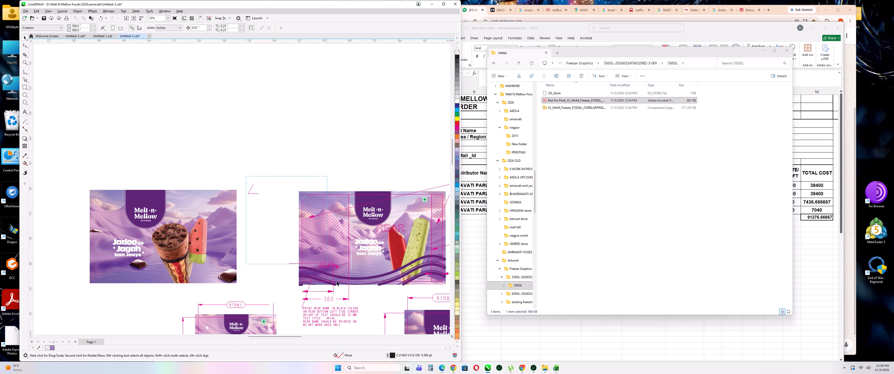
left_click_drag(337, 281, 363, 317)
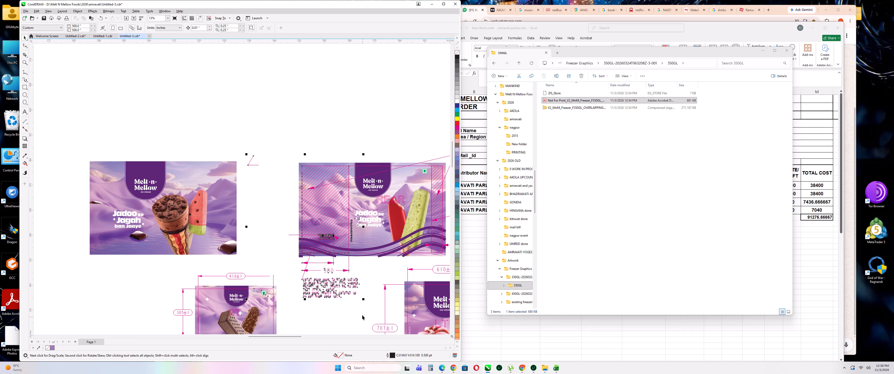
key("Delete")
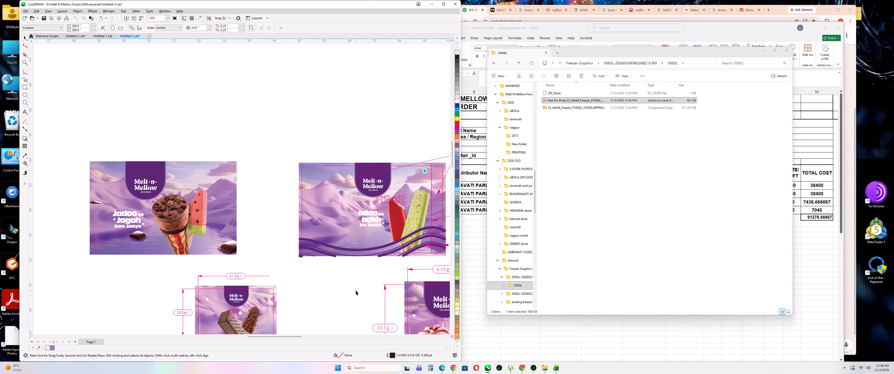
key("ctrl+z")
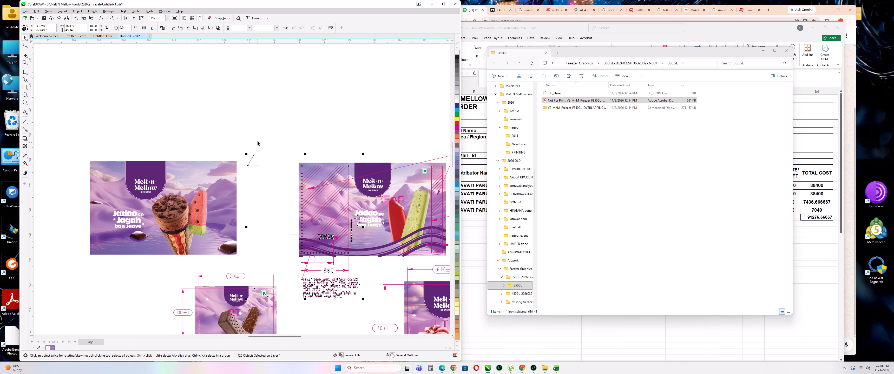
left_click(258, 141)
Delete the hatching, 380 dimension and print note from the ice-pop panel without including its slogan text.
left_click_drag(237, 140, 354, 319)
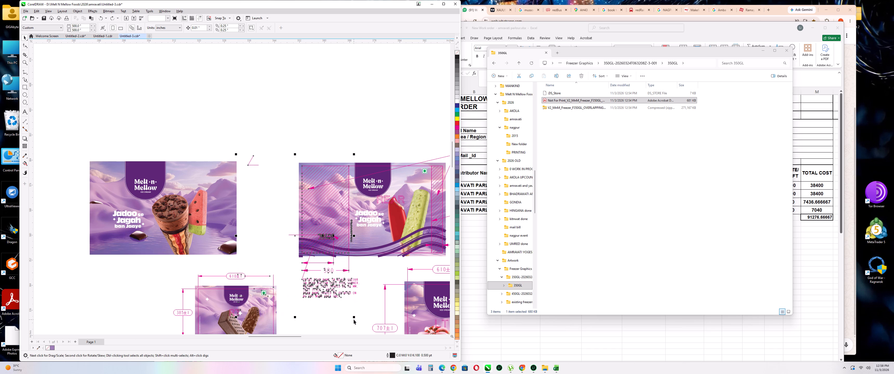
key("Delete")
left_click_drag(339, 316, 367, 274)
key("Delete")
Delete the purple wave bands and their leftover pieces along the bottom of the panel with the red and green ice pops.
left_click_drag(285, 267, 371, 248)
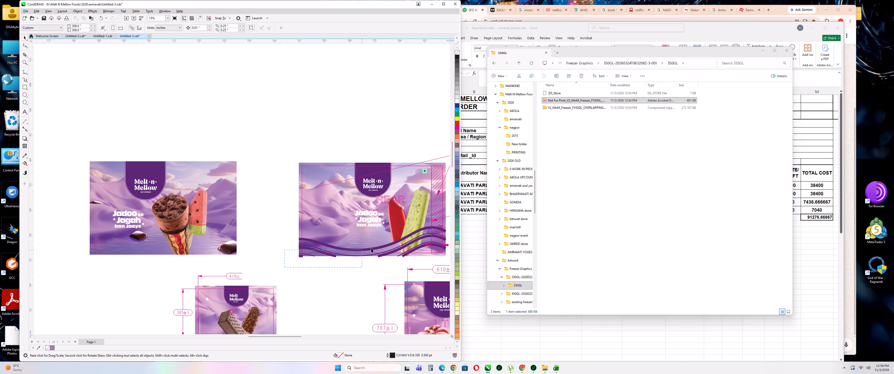
left_click_drag(371, 248, 384, 238)
key("Delete")
left_click(376, 249)
key("Delete")
left_click(365, 253)
key("Delete")
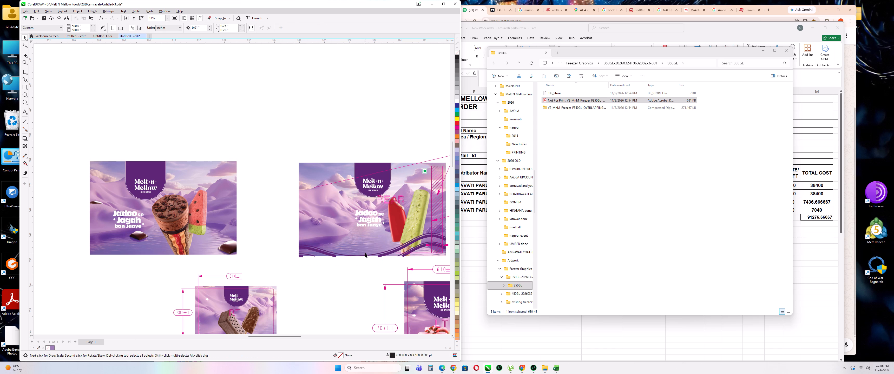
left_click(366, 255)
key("Delete")
left_click(332, 257)
key("Delete")
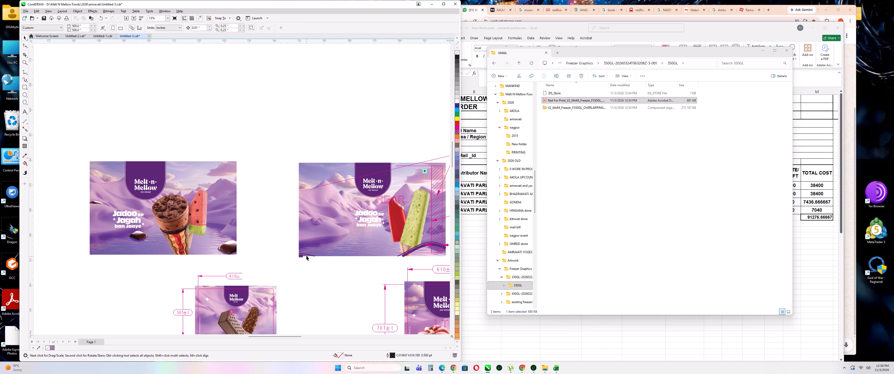
left_click_drag(298, 258, 331, 238)
key("Delete")
left_click(301, 255)
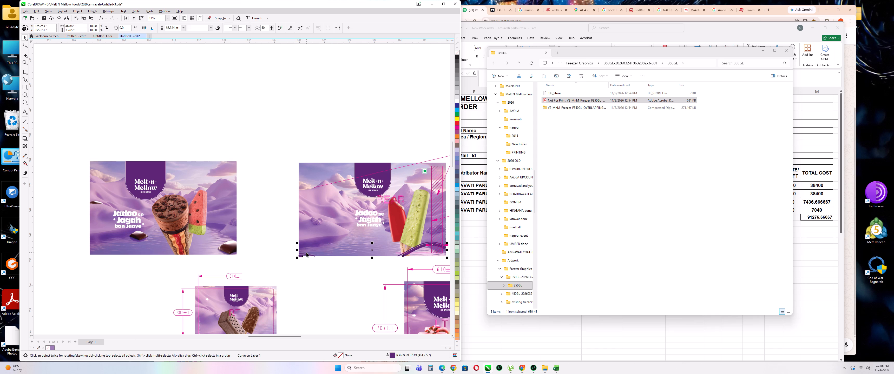
key("Delete")
left_click(306, 255)
key("Delete")
Delete the pink leader lines and the green veg mark at the upper end of the ice-pop panel.
scroll(280, 264, "down", 5)
scroll(311, 259, "up", 5)
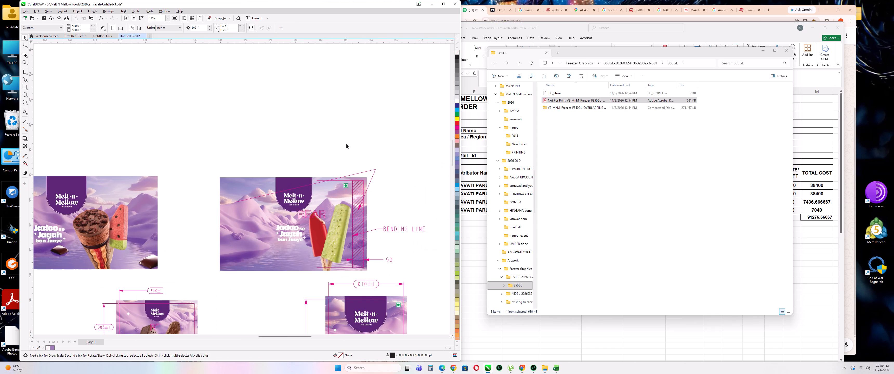
left_click_drag(347, 144, 392, 210)
key("Delete")
left_click(331, 180)
key("Delete")
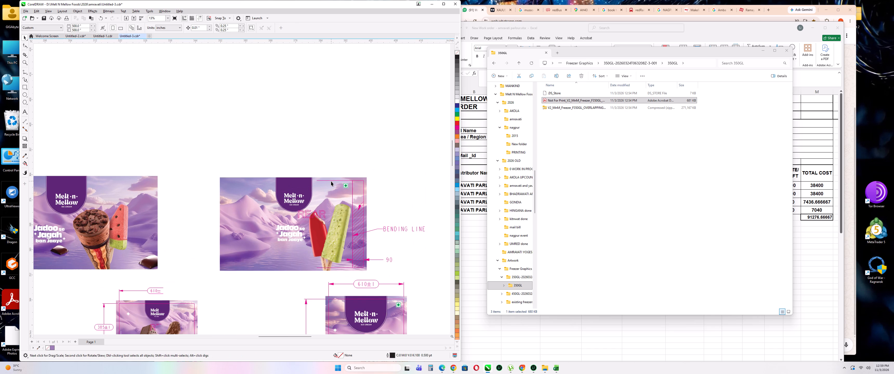
left_click(332, 181)
key("Delete")
left_click_drag(339, 169, 377, 202)
key("Delete")
Delete the ice-pop panel's side hatching, BENDING LINE label, 90 dimension and the pink lettering overlapping its slogan.
left_click_drag(347, 163, 404, 274)
key("Delete")
left_click_drag(374, 267, 450, 212)
key("Delete")
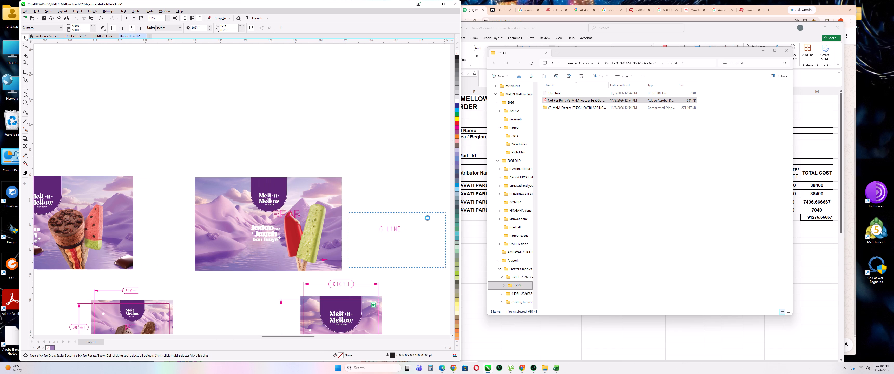
left_click_drag(421, 235, 281, 277)
key("Delete")
left_click_drag(373, 204, 270, 221)
key("Delete")
Group the chocolate-cone panel's slogan and logo badge separately and move both off the image to the empty area above.
scroll(389, 205, "down", 5)
scroll(258, 223, "up", 3)
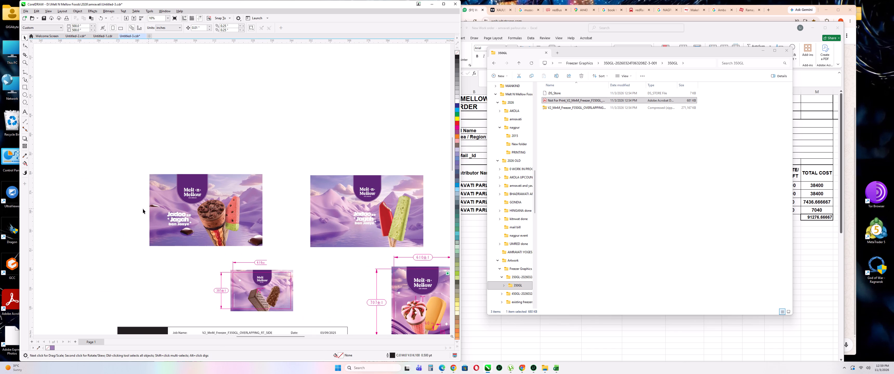
left_click_drag(114, 206, 214, 237)
key("ctrl+g")
left_click_drag(157, 143, 237, 207)
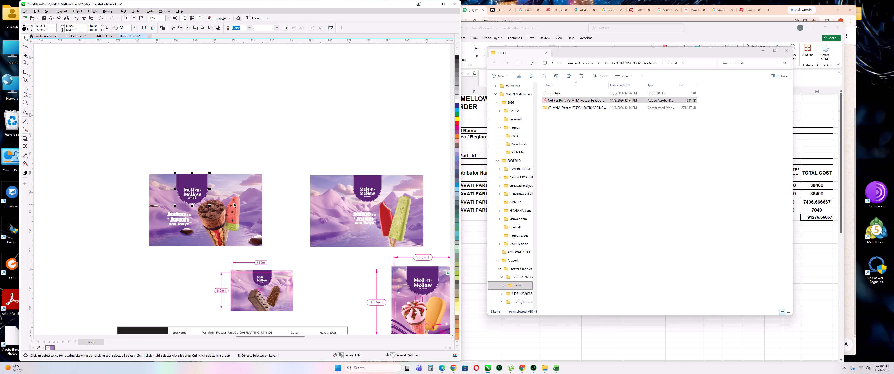
key("ctrl+g")
left_click_drag(191, 182, 246, 119)
left_click_drag(178, 218, 243, 121)
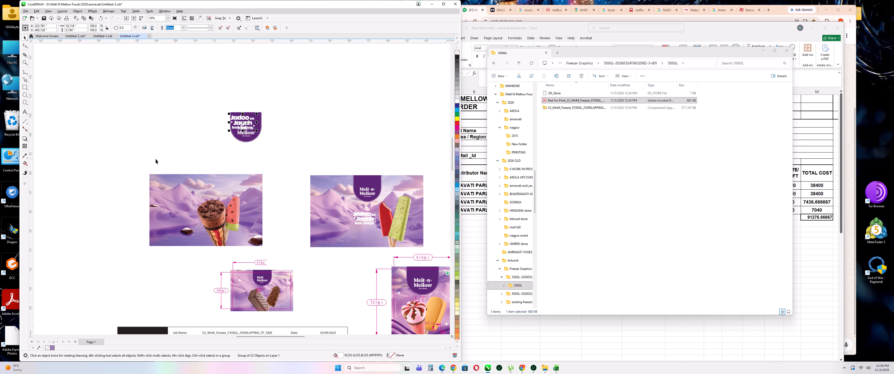
left_click_drag(126, 159, 283, 252)
key("ctrl+g")
Group the ice-pop panel's logo badge and slogan separately, move both above the image, and bring the slogan to the front.
scroll(305, 216, "down", 7)
scroll(333, 204, "up", 6)
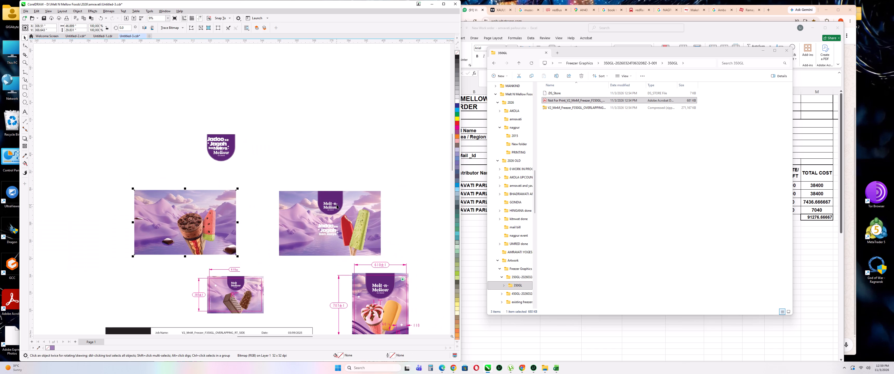
left_click(337, 204)
left_click(318, 183)
left_click_drag(300, 181, 359, 220)
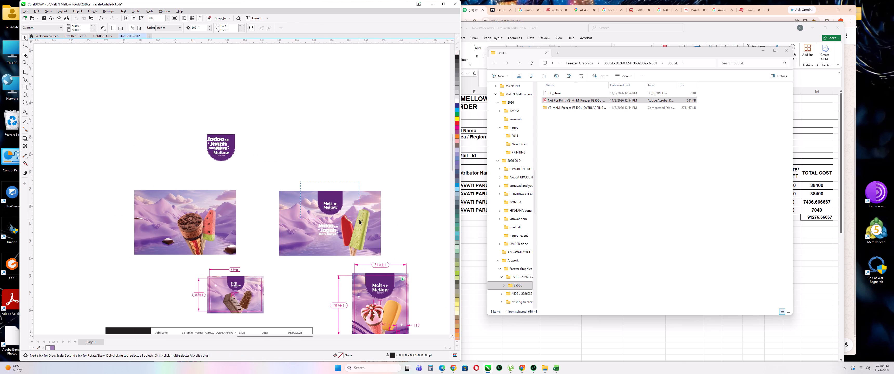
left_click_drag(359, 220, 359, 219)
key("ctrl+g")
left_click_drag(332, 202, 282, 151)
left_click_drag(312, 184, 314, 198)
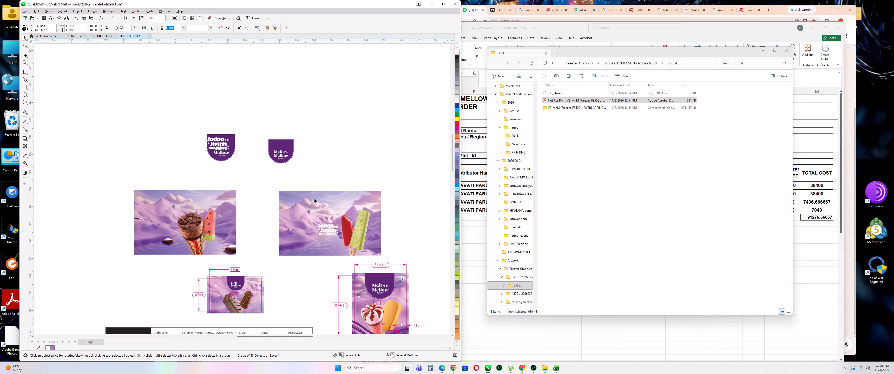
left_click_drag(314, 198, 347, 249)
key("ctrl+g")
left_click_drag(332, 232, 287, 149)
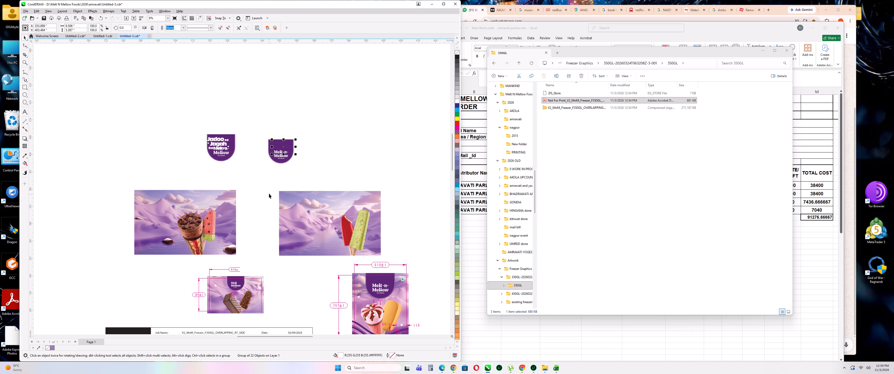
key("shift+Page_Up")
Fit the chocolate-cone image to the height of the upper empty board frame and centre it on the frame.
left_click_drag(346, 226, 350, 211)
scroll(385, 192, "down", 7)
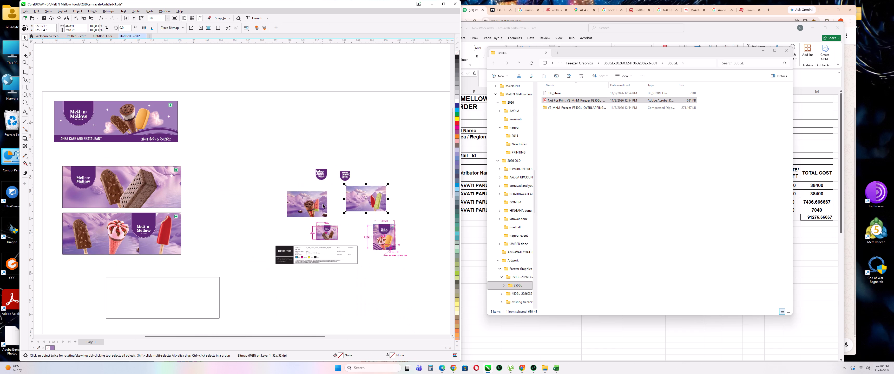
left_click_drag(317, 203, 249, 224)
scroll(259, 216, "down", 5)
scroll(241, 254, "up", 5)
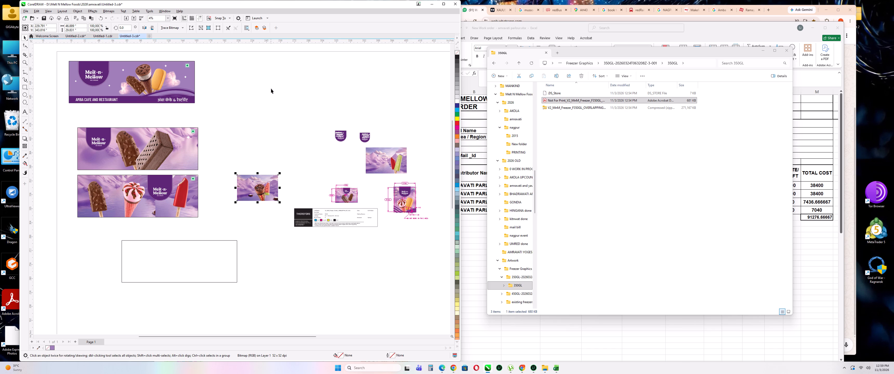
left_click(271, 89)
left_click(259, 193)
left_click_drag(261, 179, 181, 231)
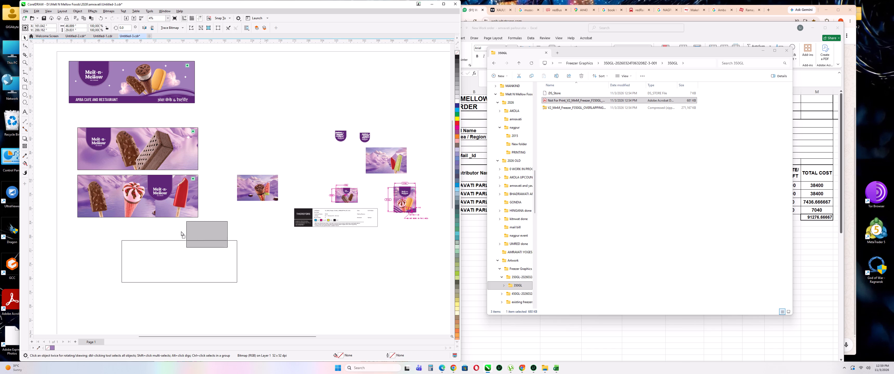
left_click_drag(181, 231, 170, 252)
left_click_drag(190, 247, 206, 241, "shift")
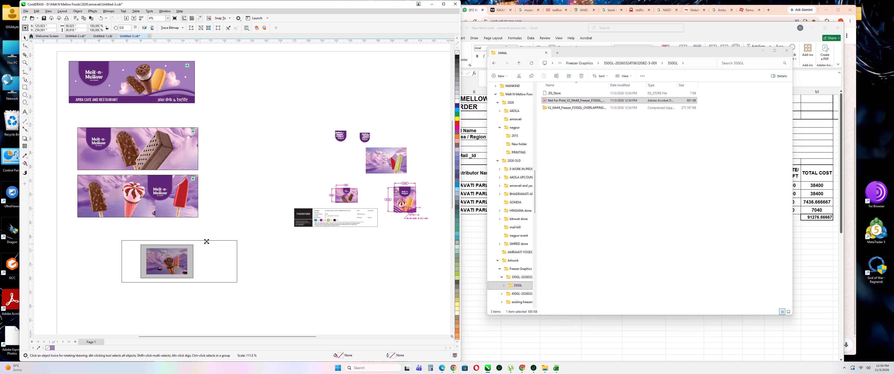
left_click_drag(206, 241, 211, 239, "shift")
left_click(214, 248, "shift")
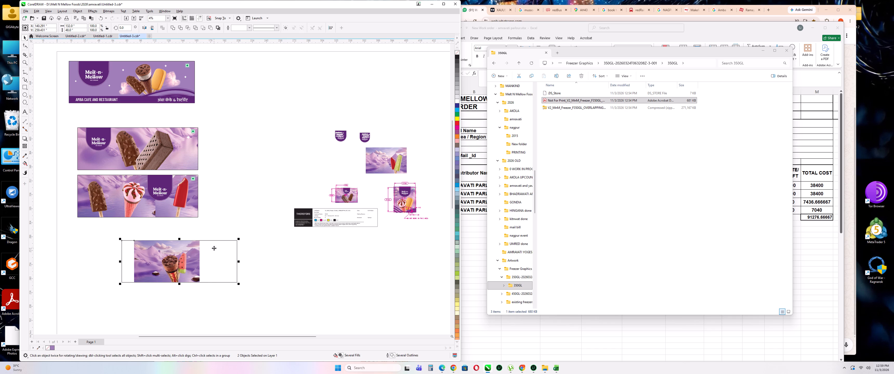
type("EC")
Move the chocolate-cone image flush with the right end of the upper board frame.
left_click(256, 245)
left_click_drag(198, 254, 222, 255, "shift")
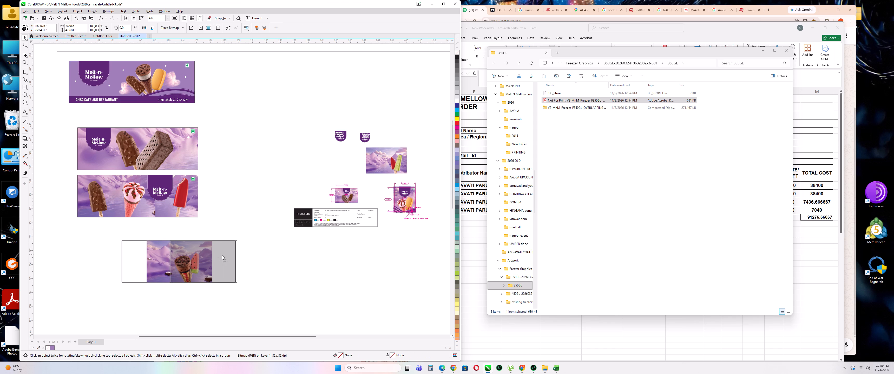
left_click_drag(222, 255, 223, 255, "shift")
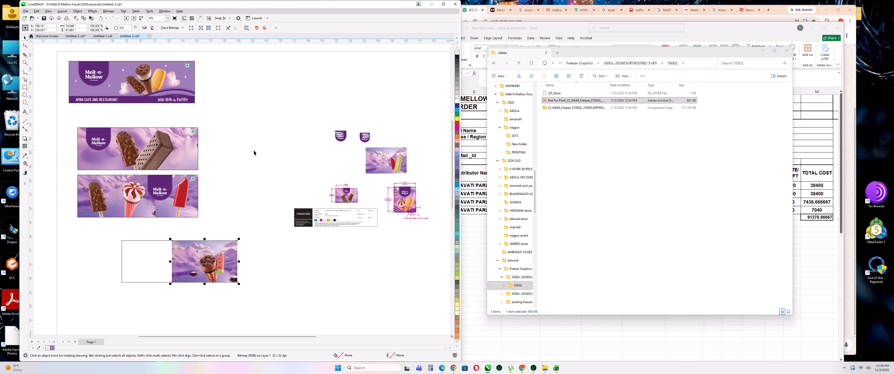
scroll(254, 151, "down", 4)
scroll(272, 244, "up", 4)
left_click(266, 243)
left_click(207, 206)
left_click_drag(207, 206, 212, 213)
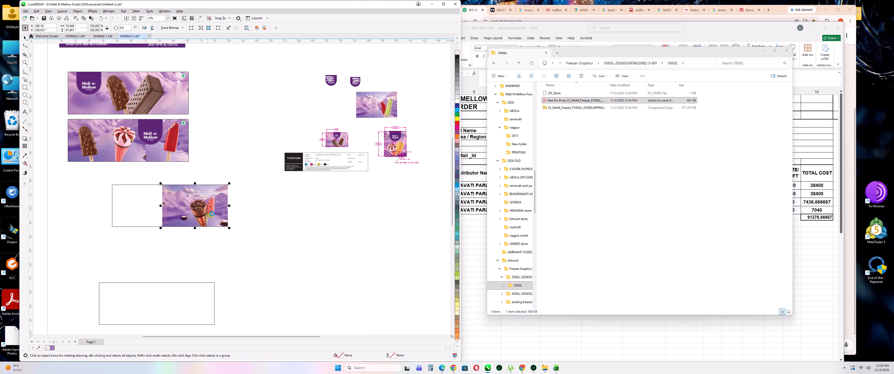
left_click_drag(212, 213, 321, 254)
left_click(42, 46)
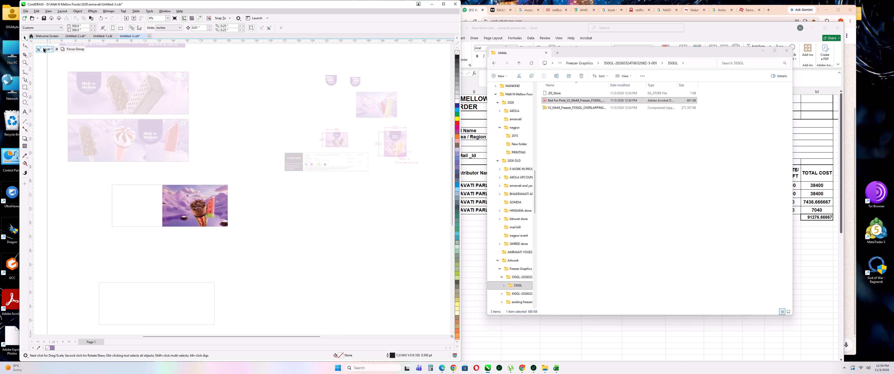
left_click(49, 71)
Mirror the chocolate-cone image horizontally.
left_click(208, 193)
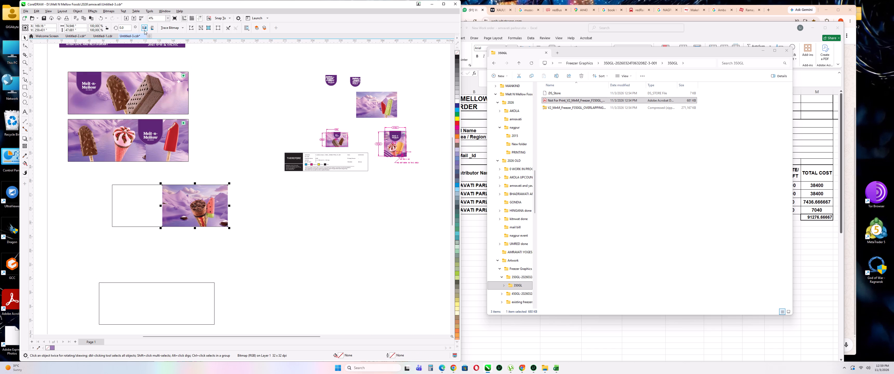
left_click(146, 27)
left_click_drag(265, 175, 265, 177)
scroll(169, 222, "up", 6)
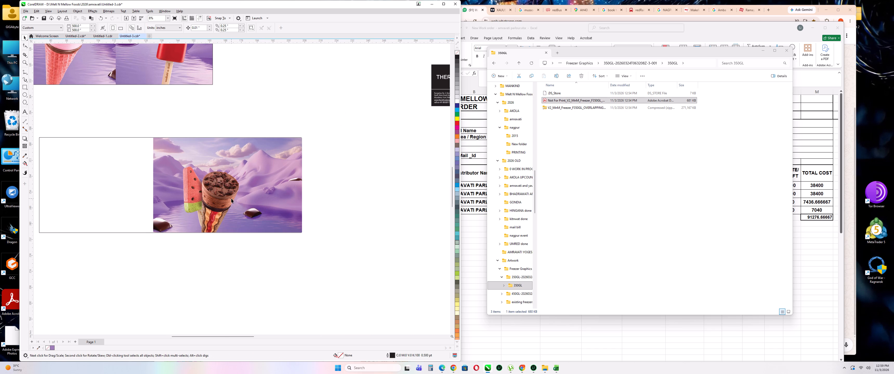
scroll(229, 199, "down", 5)
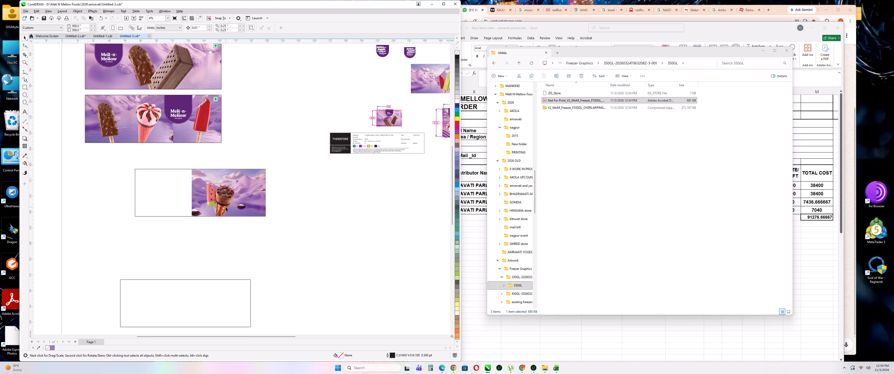
PowerClip the chocolate-cone image inside the upper board frame and shift it within the frame flush to the left end.
left_click_drag(226, 207, 143, 271)
left_click_drag(147, 260, 163, 250)
right_click(163, 250)
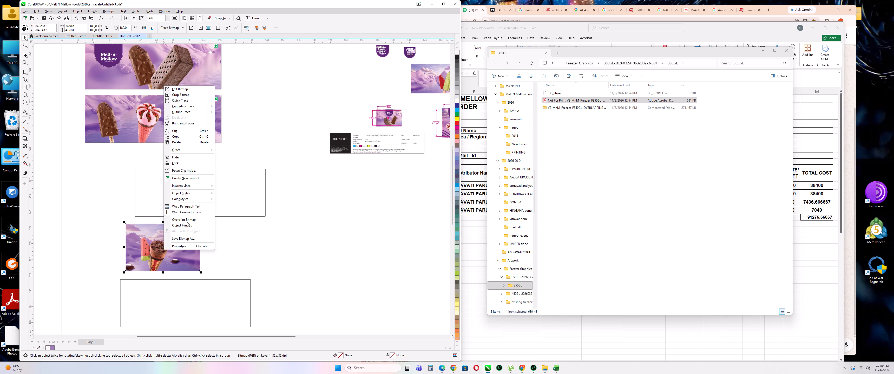
left_click(190, 168)
left_click(193, 184)
left_click_drag(202, 227, 203, 224)
double_click(212, 194)
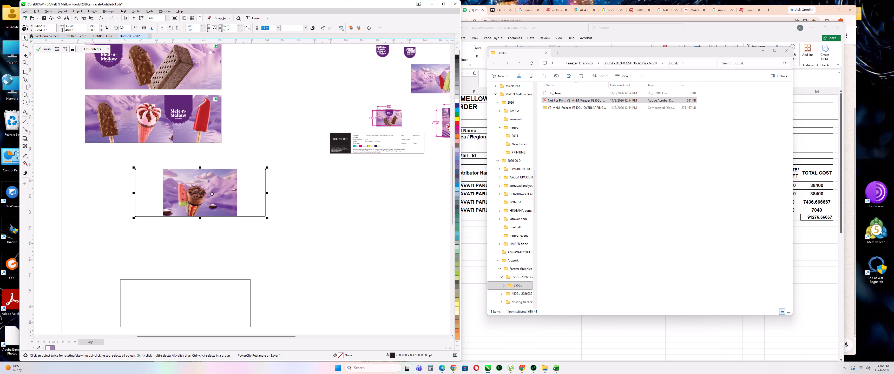
left_click_drag(214, 194, 185, 194, "shift")
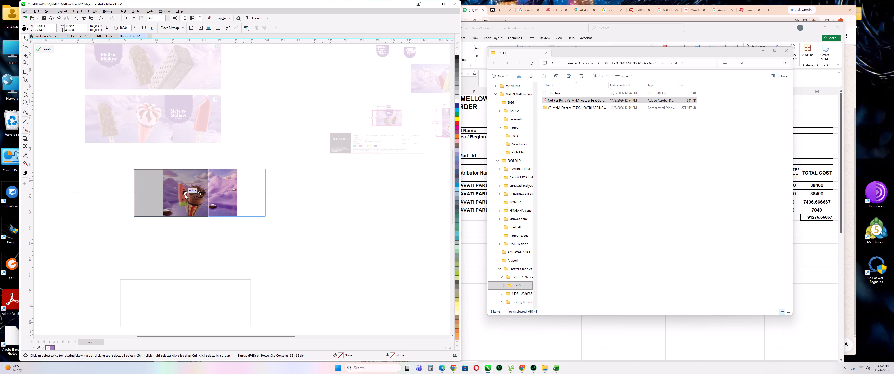
left_click_drag(185, 194, 186, 195, "shift")
left_click(202, 237)
left_click(46, 49)
left_click(71, 113)
scroll(150, 182, "down", 3)
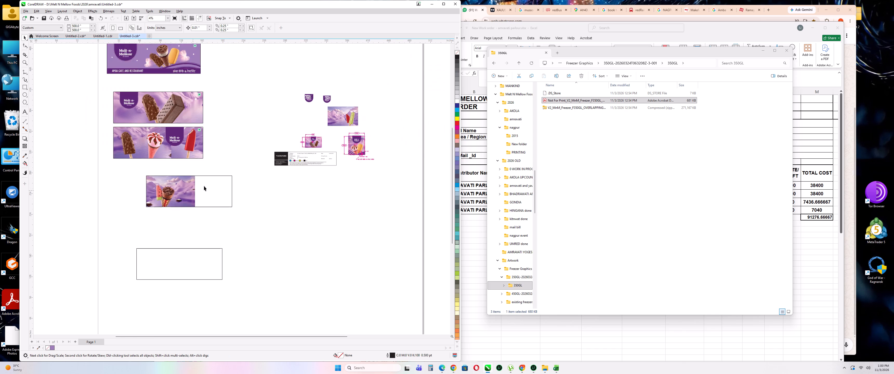
Centre the ice-pop image on the upper board frame and scale it up to the frame's height.
scroll(335, 110, "up", 2)
left_click_drag(341, 116, 159, 260)
left_click(162, 215, "shift")
type("EC")
left_click_drag(152, 262, 152, 251)
left_click(154, 215)
scroll(162, 208, "up", 5)
left_click_drag(166, 199, 193, 188, "shift")
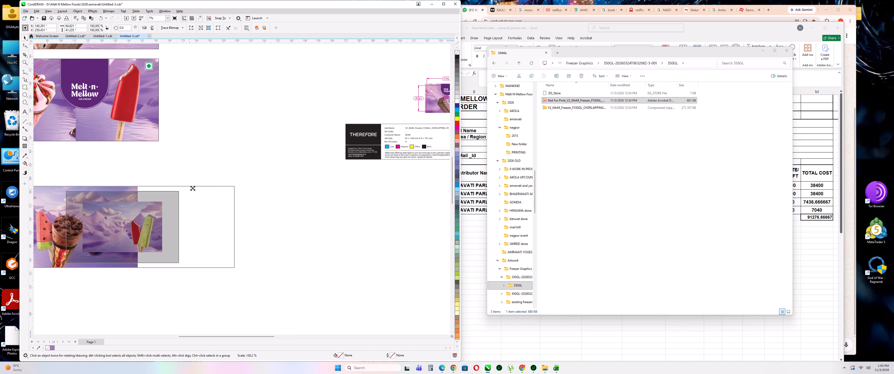
left_click_drag(193, 188, 201, 183, "shift")
left_click(228, 146)
Move the ice-pop image clear of the upper board frame and PowerClip it inside that frame.
left_click_drag(131, 213, 337, 244)
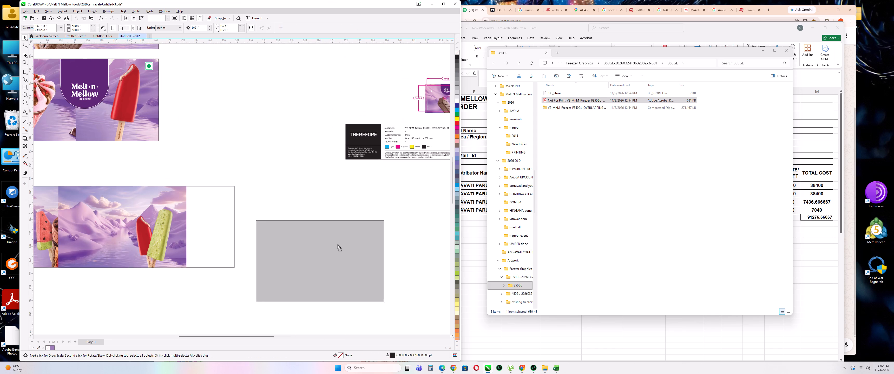
left_click_drag(337, 244, 349, 242)
right_click(345, 239)
left_click(359, 159)
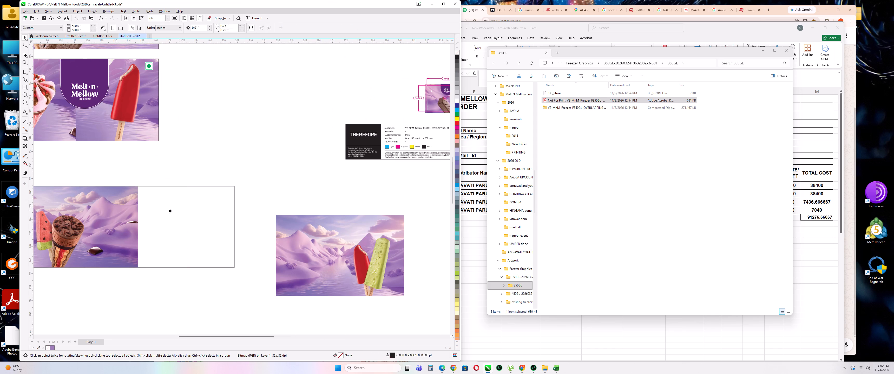
left_click(158, 214)
left_click(237, 231)
Edit the upper board's PowerClip contents and shift the ice-pop image flush with the frame's right end.
double_click(149, 220)
left_click_drag(131, 220, 173, 222, "shift")
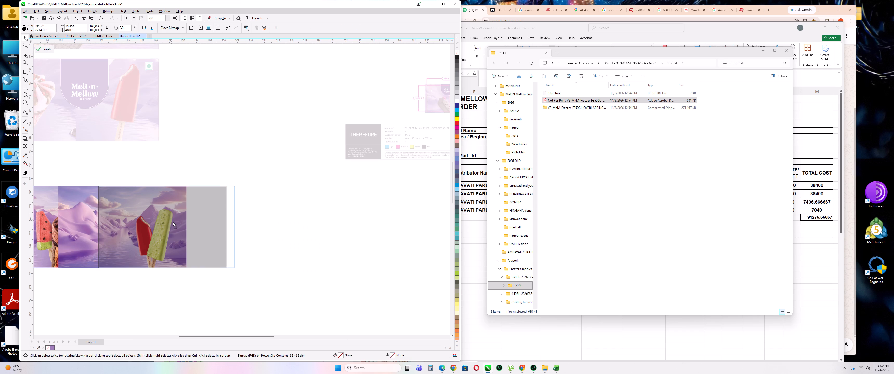
left_click_drag(173, 222, 179, 222, "shift")
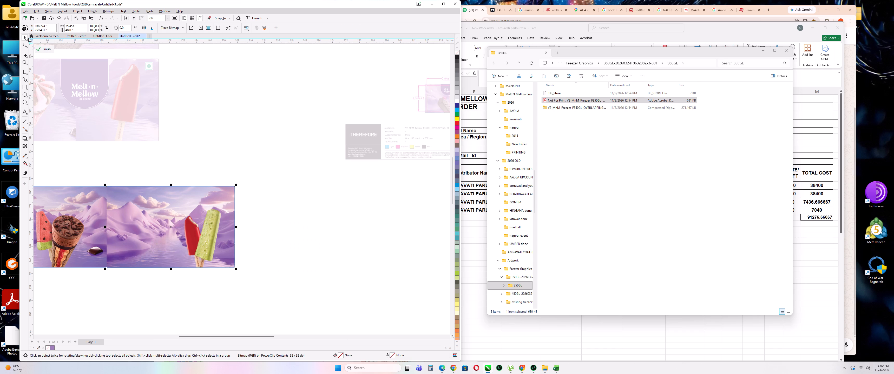
left_click(42, 50)
left_click(249, 110)
Move the white "Jadoo se Jagah ban Jaaye" tagline group from its badge onto the upper board.
scroll(289, 144, "down", 5)
scroll(198, 185, "up", 2)
scroll(201, 199, "down", 5)
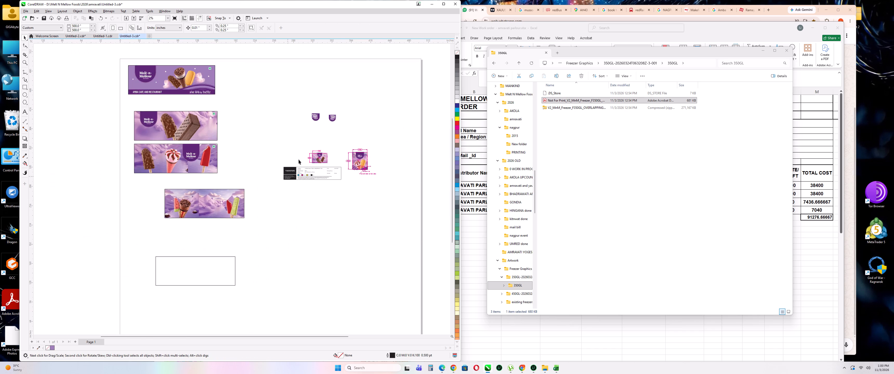
scroll(304, 139, "up", 3)
left_click_drag(318, 105, 143, 245)
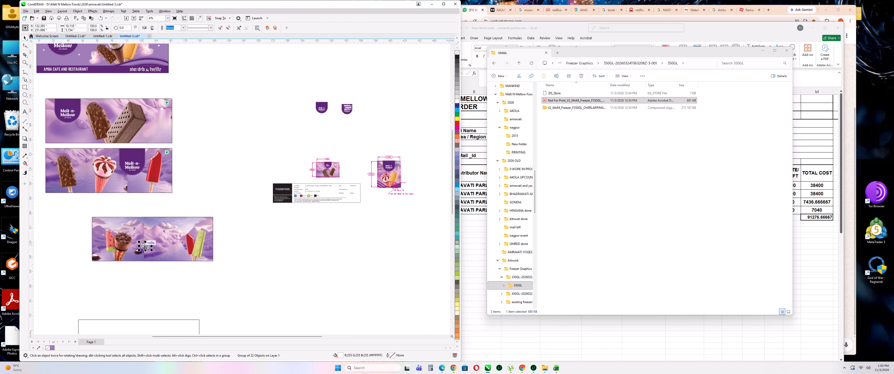
Enlarge the tagline to about 32.5 inches wide and position it between the chocolate cone and the ice pops.
scroll(144, 248, "up", 10)
left_click_drag(159, 233, 229, 199, "shift")
left_click_drag(154, 227, 203, 218)
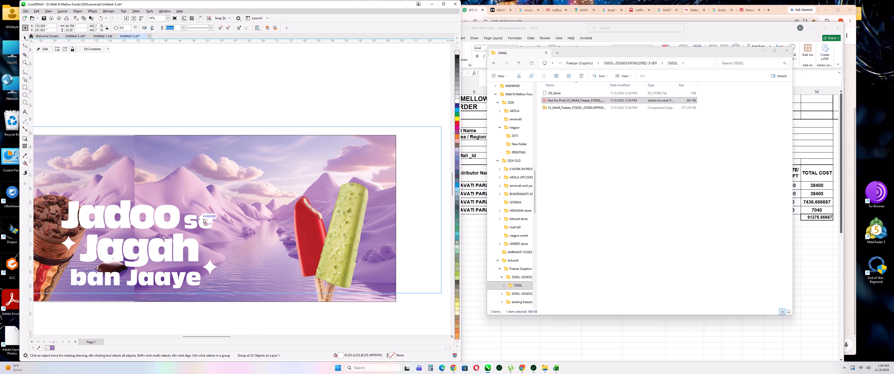
left_click_drag(203, 218, 204, 218)
key("ctrl+z")
left_click_drag(167, 320, 172, 309)
left_click_drag(171, 218, 241, 191)
left_click_drag(289, 173, 281, 185, "shift")
left_click_drag(206, 214, 220, 225)
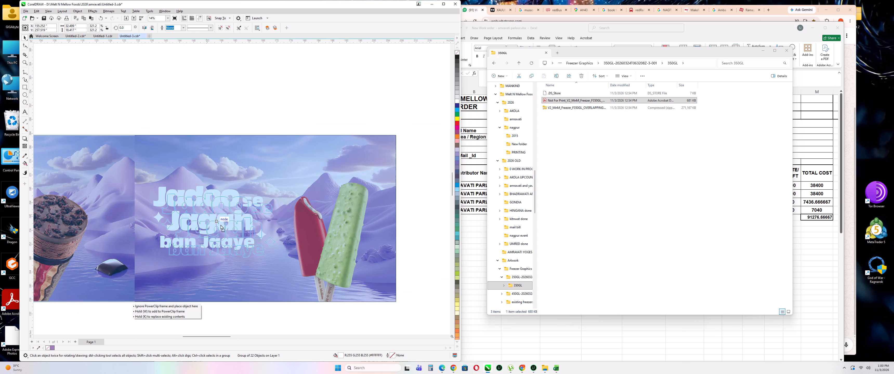
left_click_drag(220, 225, 226, 232)
left_click(290, 96)
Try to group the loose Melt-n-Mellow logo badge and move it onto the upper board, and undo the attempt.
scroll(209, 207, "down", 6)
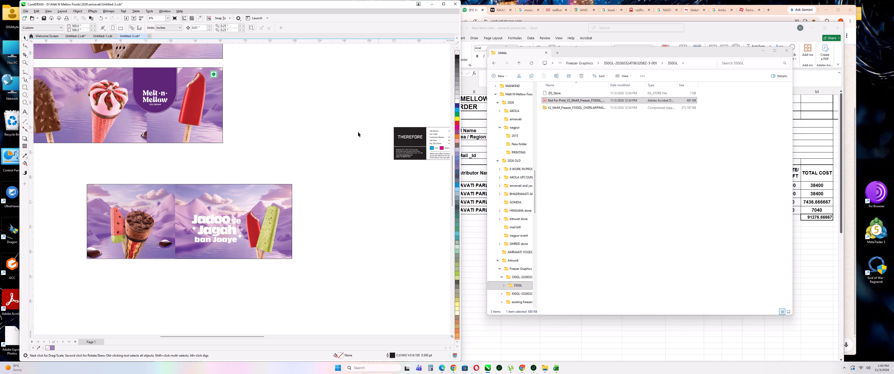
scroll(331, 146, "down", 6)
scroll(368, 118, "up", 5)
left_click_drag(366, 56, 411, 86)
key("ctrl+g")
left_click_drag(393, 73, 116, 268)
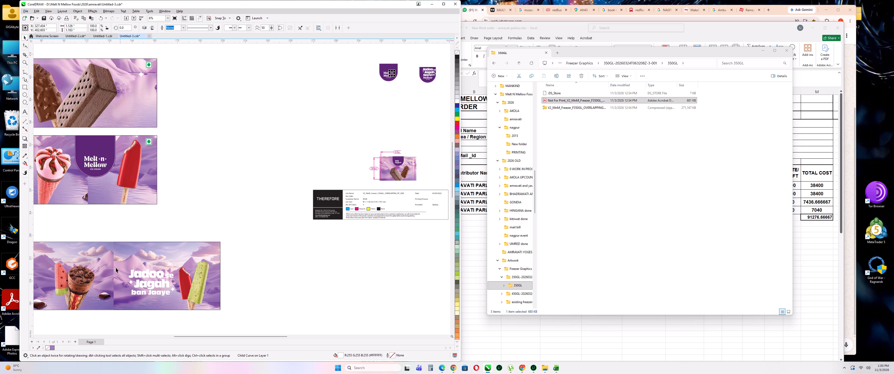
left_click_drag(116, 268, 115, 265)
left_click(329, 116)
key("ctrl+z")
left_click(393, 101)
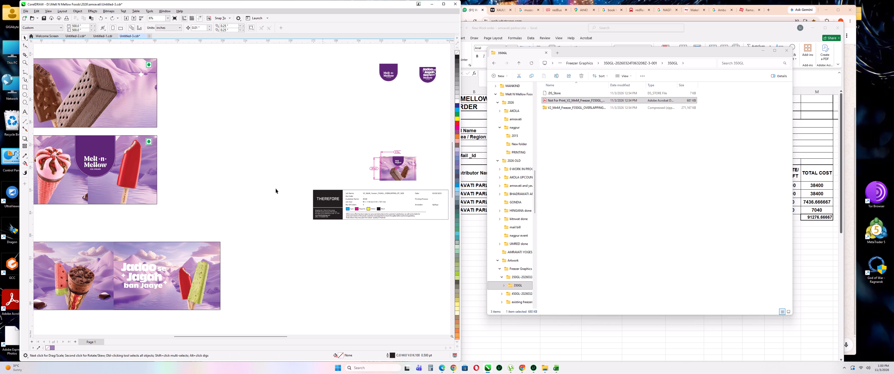
Nudge the tagline slightly down and to the right on the upper board.
left_click_drag(155, 276, 160, 280)
left_click_drag(227, 189, 231, 187)
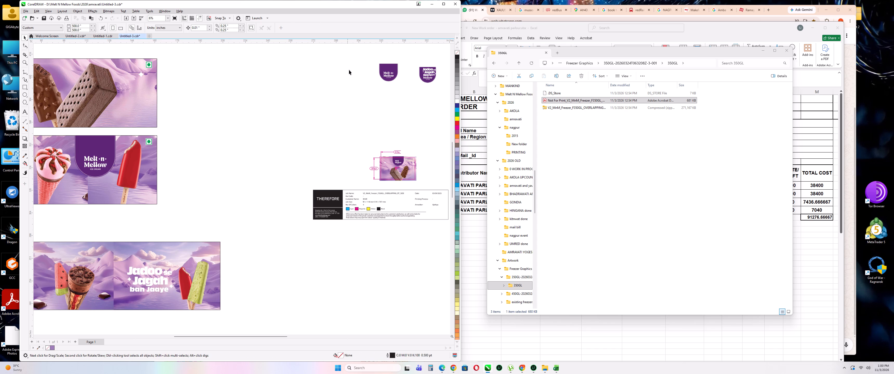
Group the whole Melt-n-Mellow logo badge, place it beside the chocolate cone on the upper board, and enlarge it to roughly double size.
left_click_drag(351, 59, 400, 96)
key("ctrl+g")
left_click_drag(391, 73, 114, 265)
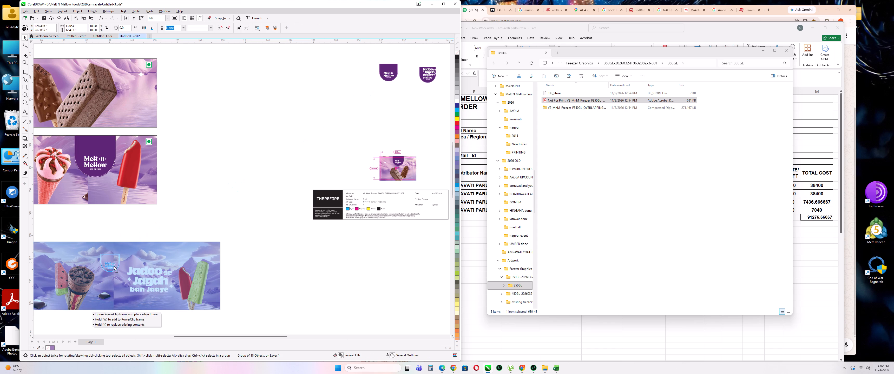
left_click_drag(114, 265, 114, 268)
left_click_drag(123, 257, 134, 241, "shift")
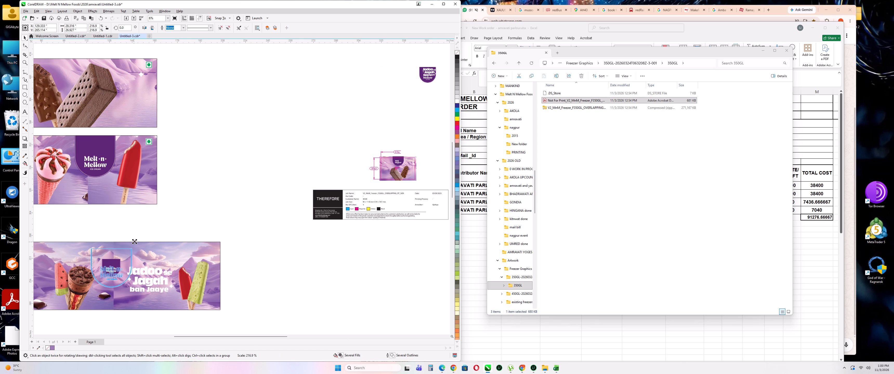
left_click_drag(134, 241, 133, 244, "shift")
Align the top of the logo badge with the top edge of the upper board frame.
left_click(139, 295, "shift")
key("t")
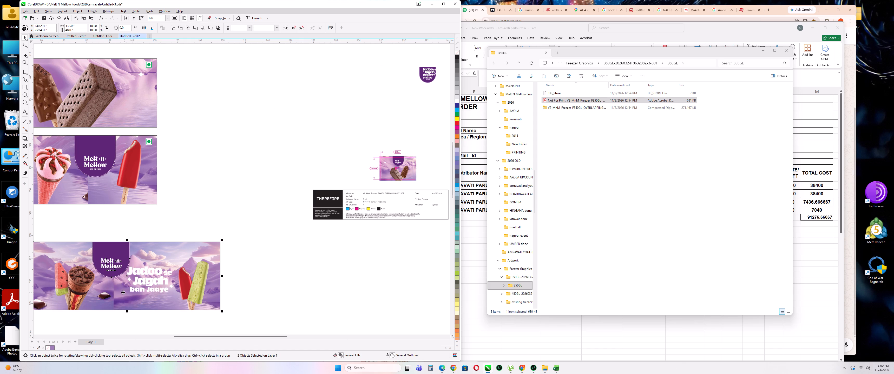
left_click(189, 203)
Nudge the tagline slightly away from the logo badge on the upper board.
scroll(204, 204, "down", 5)
scroll(179, 244, "up", 6)
left_click_drag(188, 229, 189, 229)
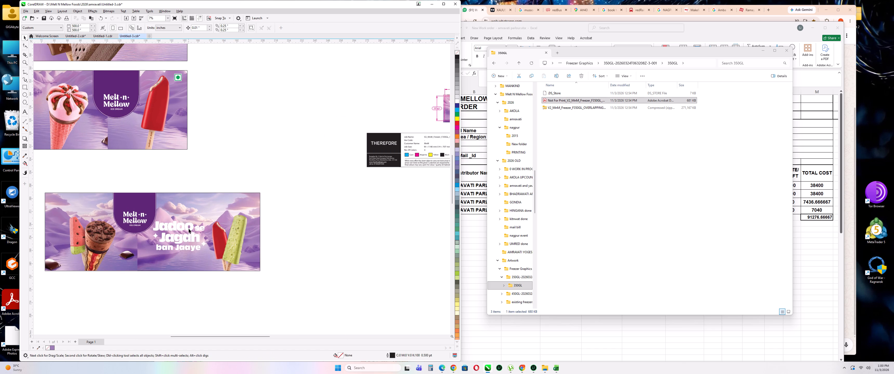
left_click_drag(189, 229, 191, 228)
left_click_drag(172, 286, 178, 286)
Group the upper board frame with its logo badge and tagline, and move the group directly beneath the three-ice-cream banner.
scroll(273, 246, "down", 3)
left_click_drag(89, 202, 292, 270)
key("ctrl+g")
scroll(285, 265, "down", 3)
left_click_drag(237, 254, 200, 238)
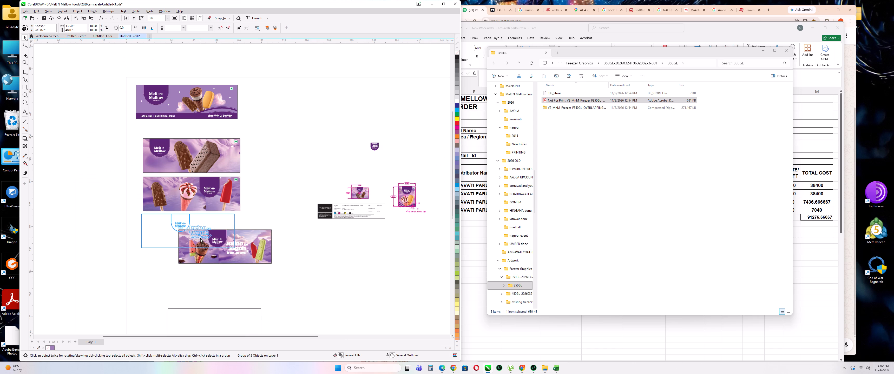
left_click_drag(200, 238, 204, 239)
left_click(205, 274)
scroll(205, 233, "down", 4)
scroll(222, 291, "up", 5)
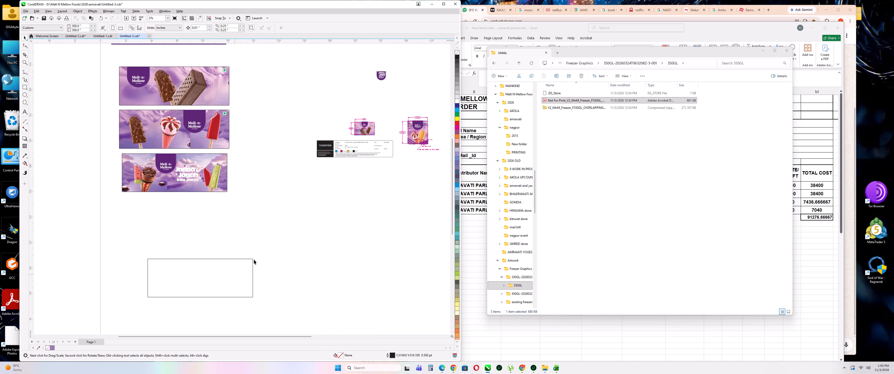
Delete the leftover logo badge, product images and specification table lying beside the column of ice-cream banners.
scroll(212, 209, "down", 6)
left_click_drag(226, 95, 350, 258)
key("Delete")
In File Explorer, go back to the Freezer Graphics folder and open the 450GL artwork folder inside its dated 450GL parent.
left_click(652, 180)
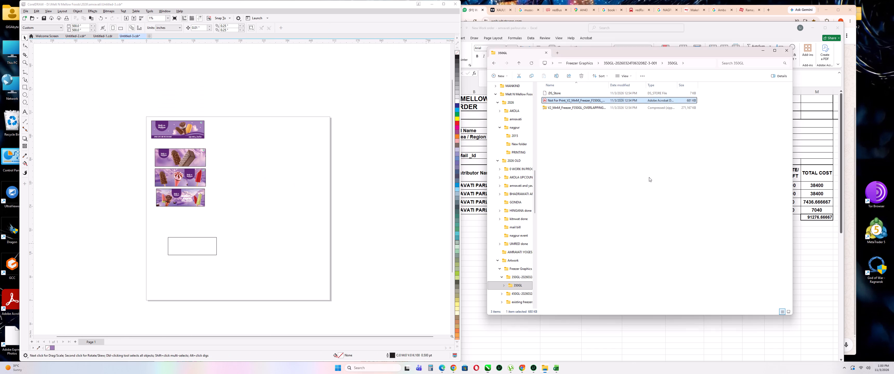
left_click(499, 64)
left_click(492, 64)
left_click(492, 64)
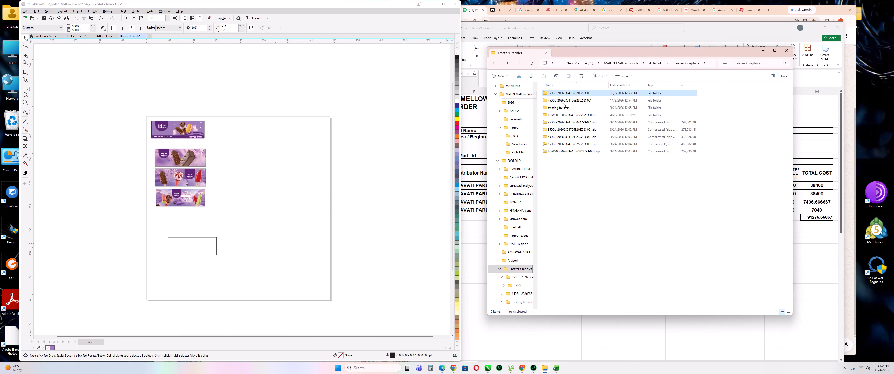
left_click(563, 103)
double_click(565, 101)
double_click(562, 93)
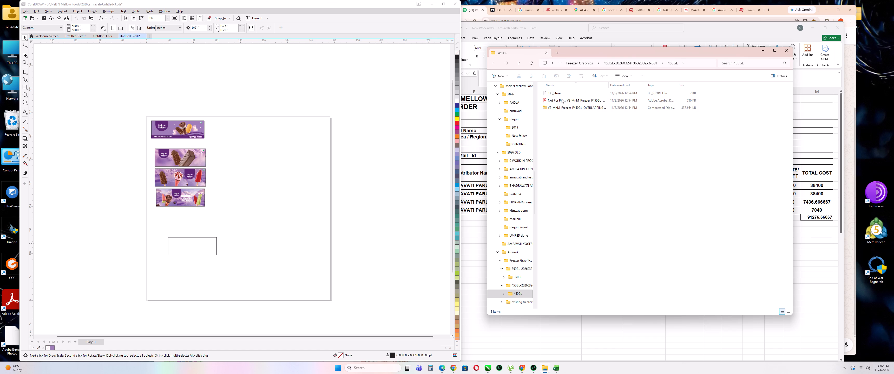
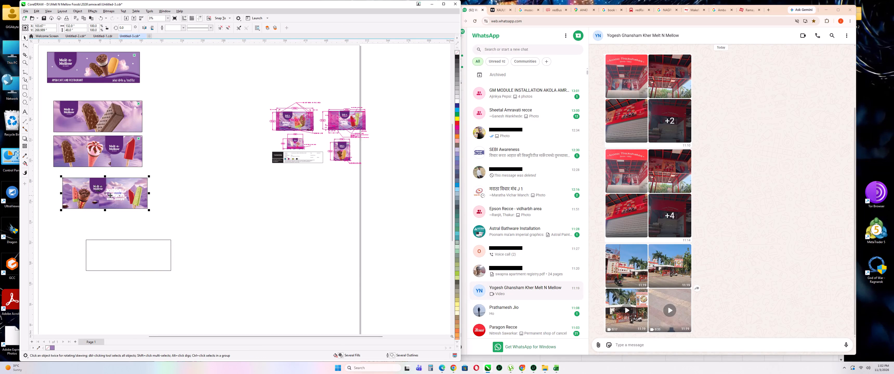
Ungroup all objects in the supplied freezer graphics artwork beside the banner layouts.
left_click(150, 199)
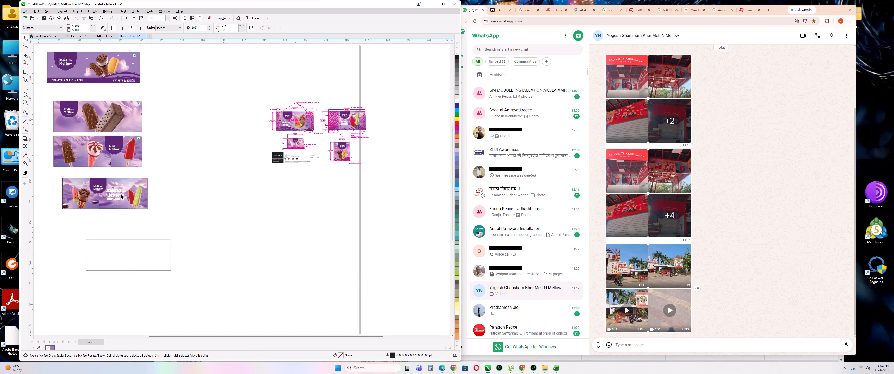
left_click(120, 194)
left_click(218, 193)
left_click(299, 124)
right_click(299, 124)
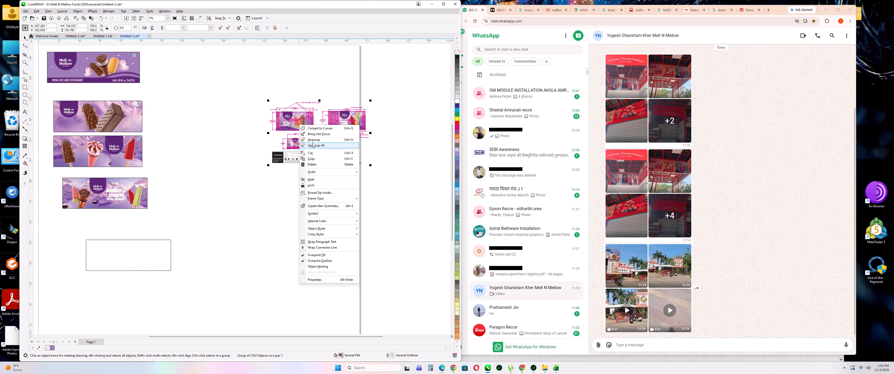
Ungroup all of the 350GL freezer artwork and pull the FRONT panel's ice-cream bitmap out into the blank area beside the banners.
left_click(313, 144)
left_click(321, 91)
left_click_drag(306, 125, 306, 127)
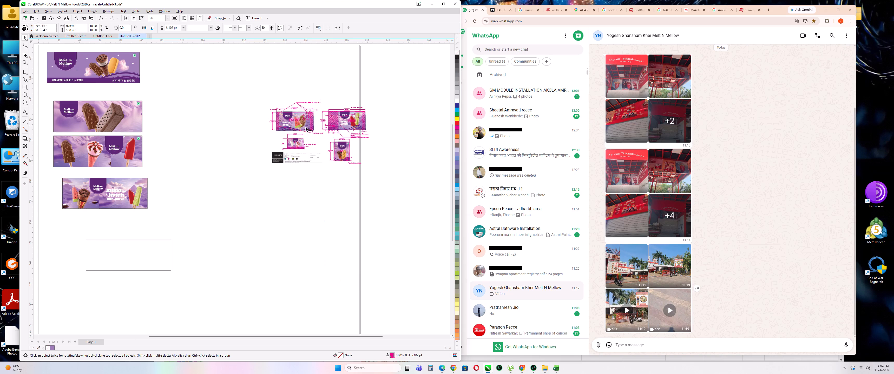
left_click_drag(306, 127, 267, 268)
right_click(296, 124)
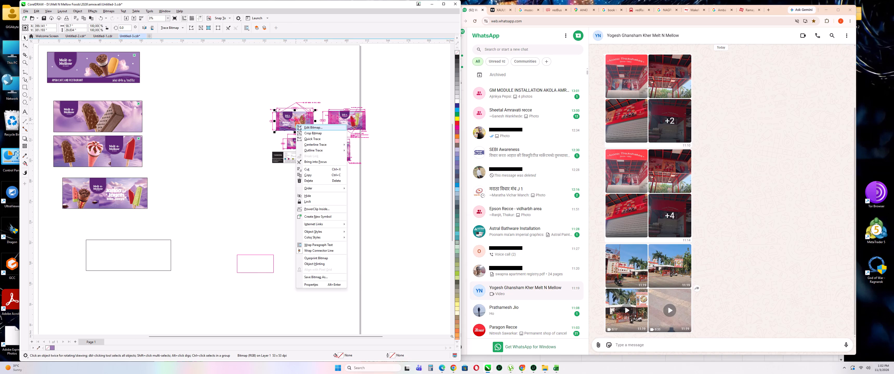
left_click_drag(214, 90, 218, 92)
left_click_drag(300, 125, 214, 126)
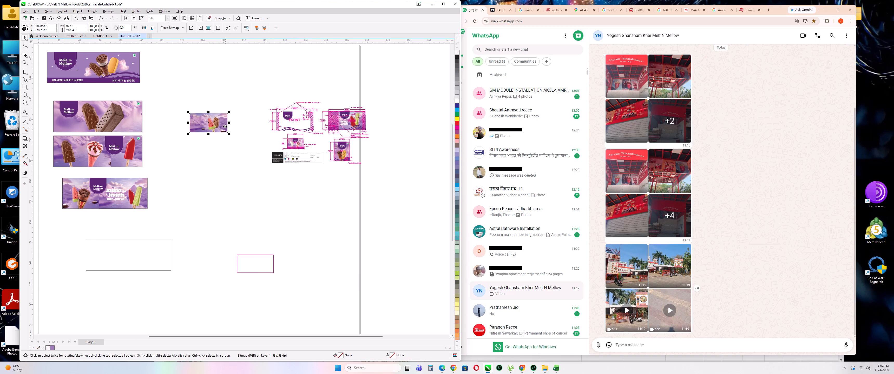
left_click_drag(224, 127, 219, 161)
Delete the loose magenta outline rectangle that was moved off the FRONT panel.
left_click_drag(226, 293, 342, 216)
key("Delete")
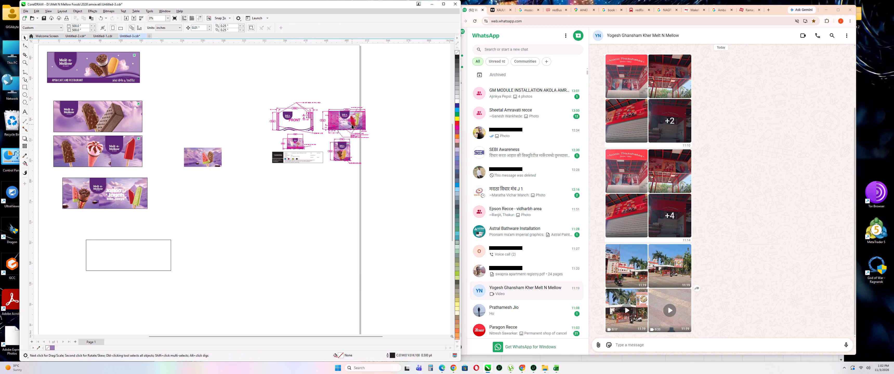
Move the magenta outline off the REAR panel and pull its ice-cream bitmap out to just below the extracted FRONT bitmap.
left_click(359, 125)
left_click_drag(358, 120, 268, 231)
left_click_drag(356, 120, 253, 192)
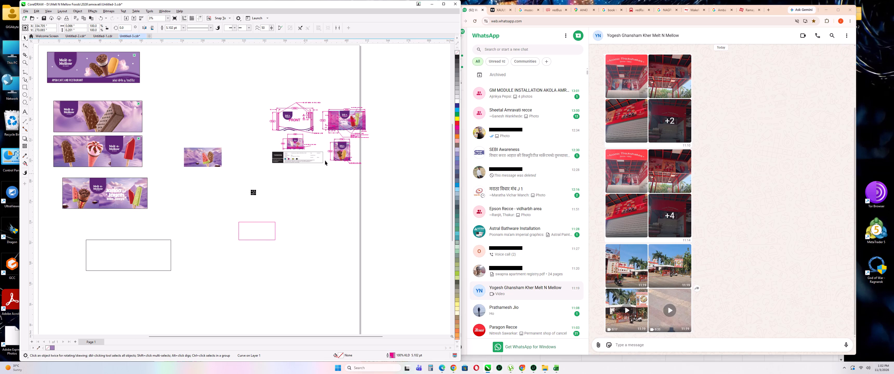
left_click_drag(356, 119, 356, 123)
left_click_drag(359, 119, 358, 122)
left_click_drag(358, 122, 221, 191)
Select the loose magenta outline rectangle that was moved off the REAR panel.
left_click_drag(225, 257, 322, 215)
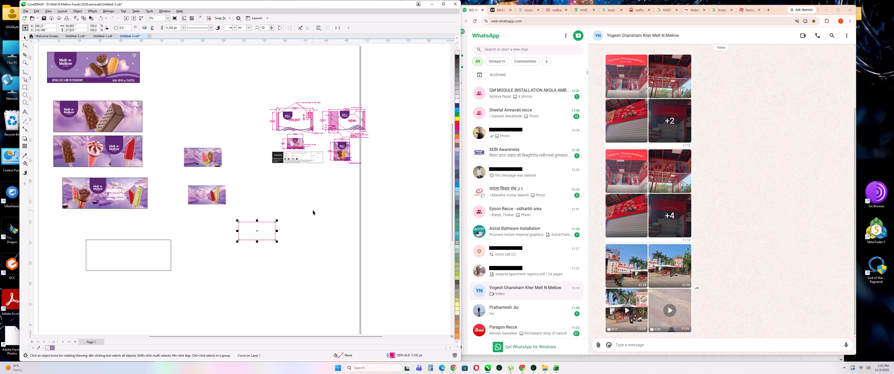
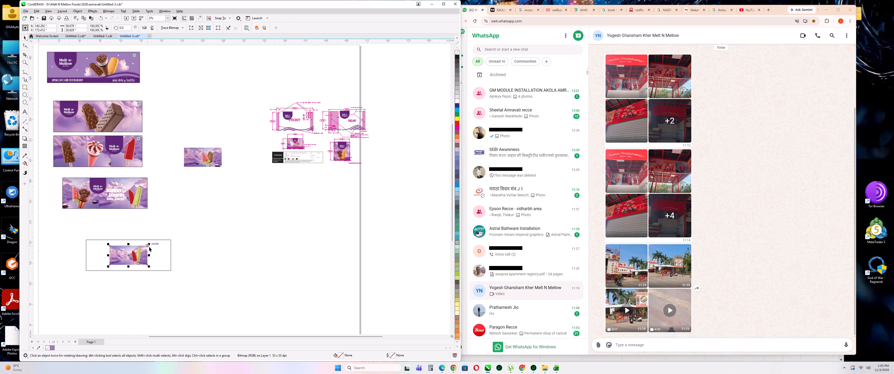
Enlarge the REAR ice-cream bitmap to the height of the empty board frame and move it just below the frame.
left_click_drag(150, 244, 162, 238, "shift")
left_click(258, 212)
scroll(299, 220, "down", 5)
scroll(194, 253, "up", 6)
left_click_drag(253, 225, 255, 273, "shift")
Bring the extracted FRONT ice-cream bitmap beside the empty board frame and mirror it horizontally.
left_click_drag(341, 106, 168, 206)
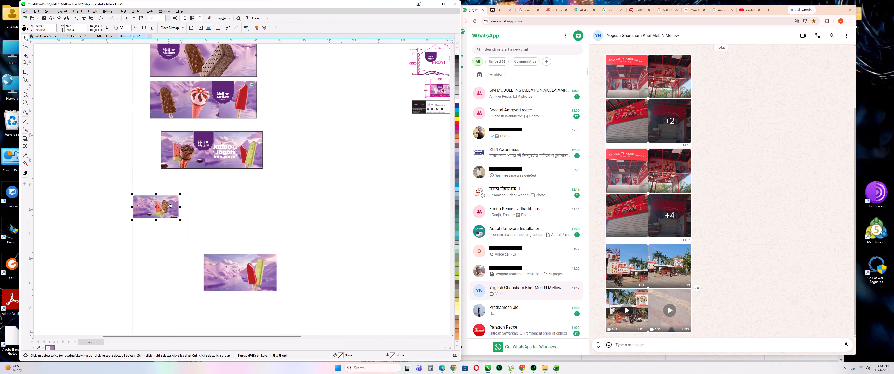
left_click(143, 27)
left_click(97, 159)
Centre the mirrored FRONT bitmap on the empty board frame and scale it proportionally to the frame's 48 inch height.
scroll(147, 213, "up", 5)
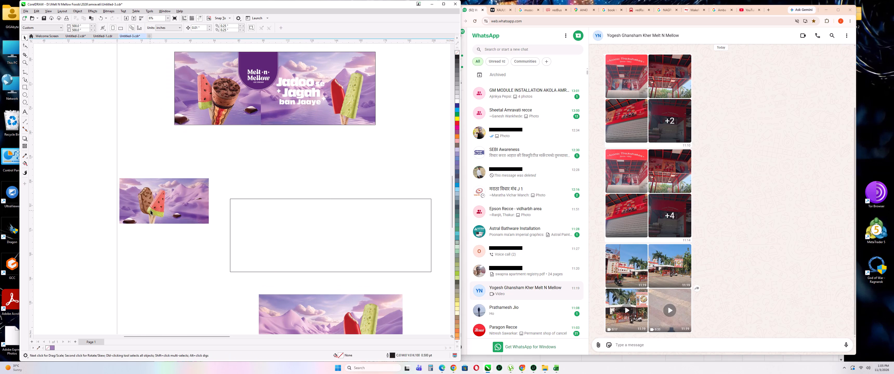
left_click_drag(150, 209, 162, 261)
left_click(280, 229, "shift")
type("EC")
left_click_drag(192, 196, 195, 196)
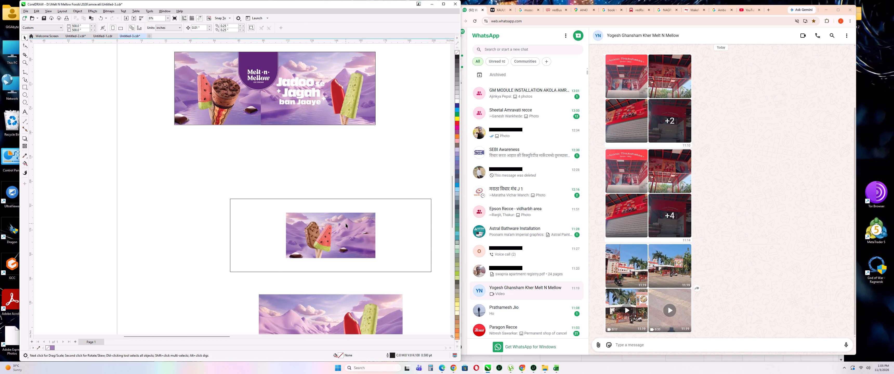
left_click(346, 223)
left_click_drag(378, 211, 416, 196, "shift")
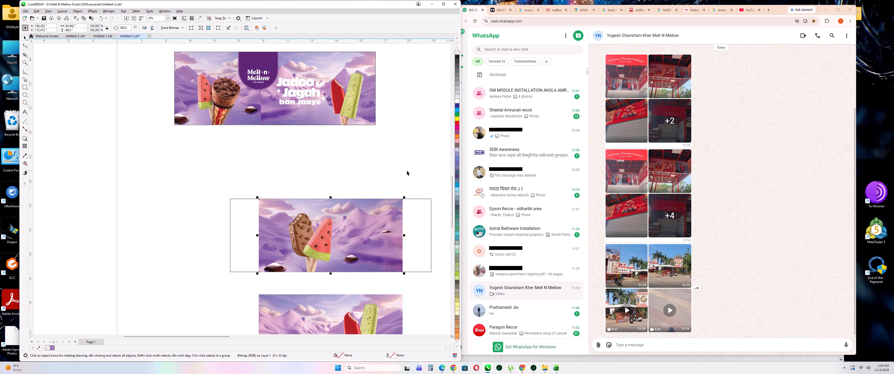
scroll(407, 171, "down", 3)
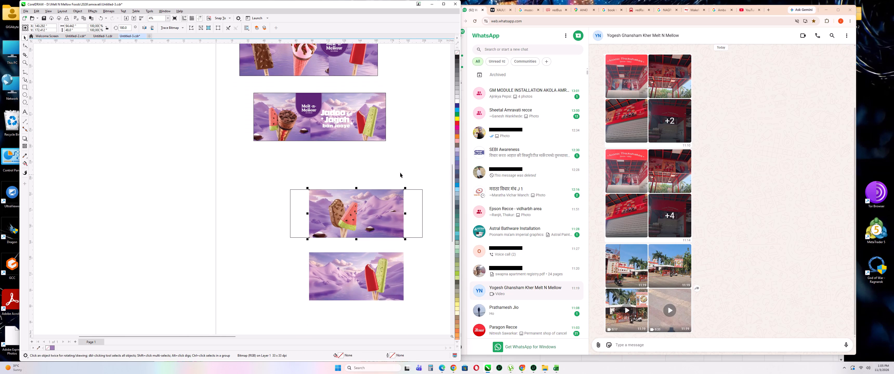
left_click(404, 166)
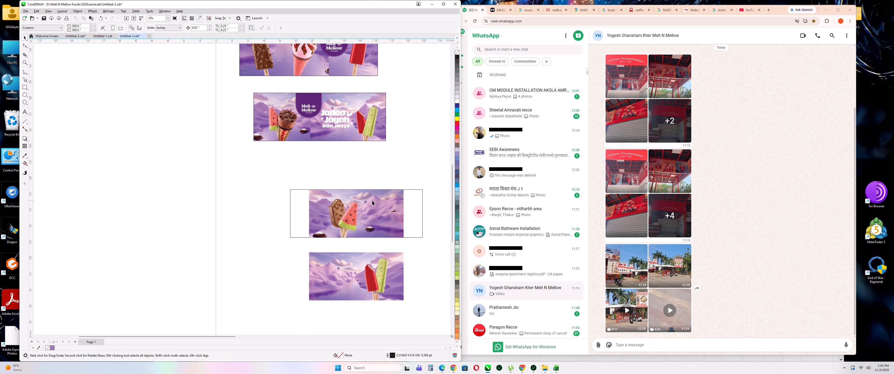
Move the mirrored FRONT bitmap off the empty board frame and PowerClip it inside that frame.
left_click_drag(372, 201, 246, 245)
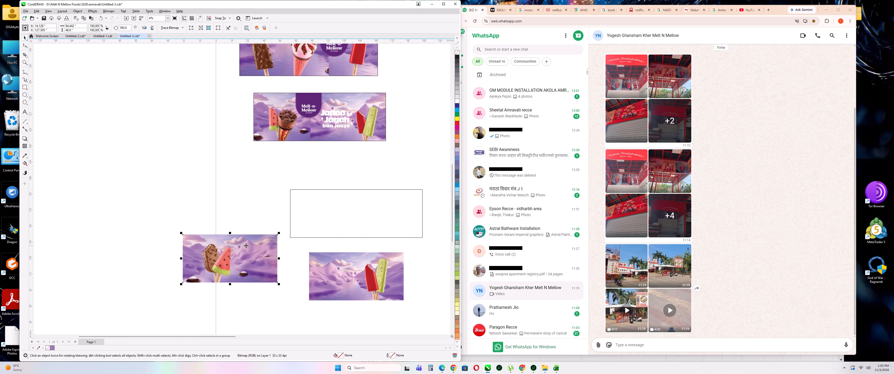
right_click(246, 245)
left_click(271, 166)
left_click(349, 212)
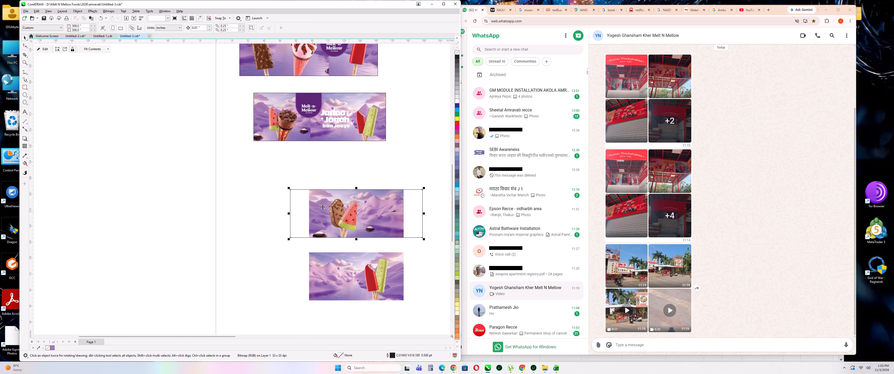
Edit the PowerClip contents and shift the mirrored FRONT bitmap flush with the frame's left edge.
left_click(267, 179)
double_click(362, 218)
left_click_drag(365, 216, 345, 218, "shift")
left_click(42, 50)
left_click_drag(111, 121, 128, 134)
PowerClip the REAR ice-cream bitmap inside the same frame as the mirrored FRONT bitmap.
left_click(368, 283)
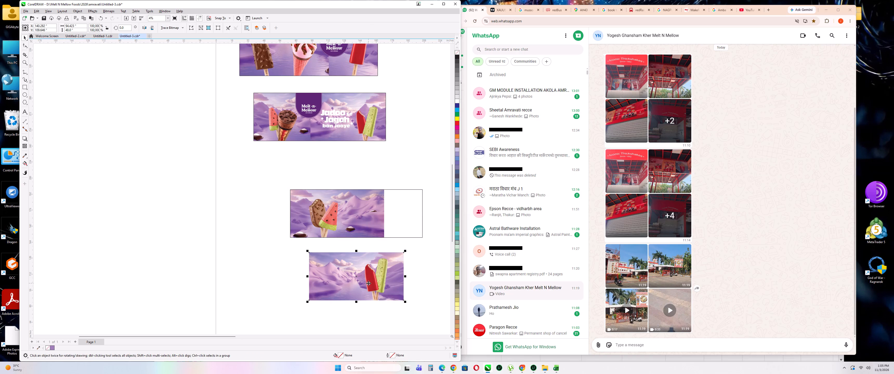
right_click(368, 283)
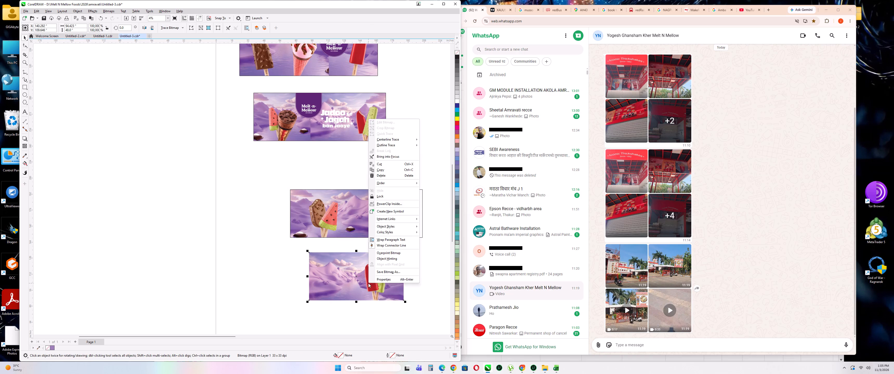
left_click(387, 202)
left_click(368, 221)
left_click(380, 273)
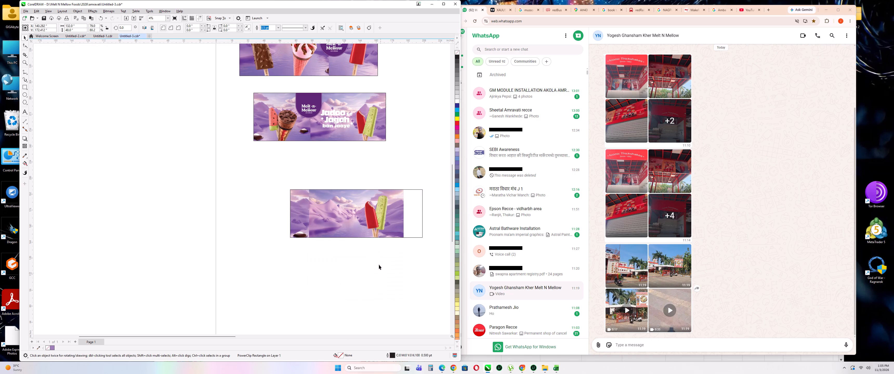
Edit the frame's PowerClip contents and shift the REAR bitmap to the frame's right end.
double_click(363, 215)
left_click_drag(363, 215, 382, 217, "shift")
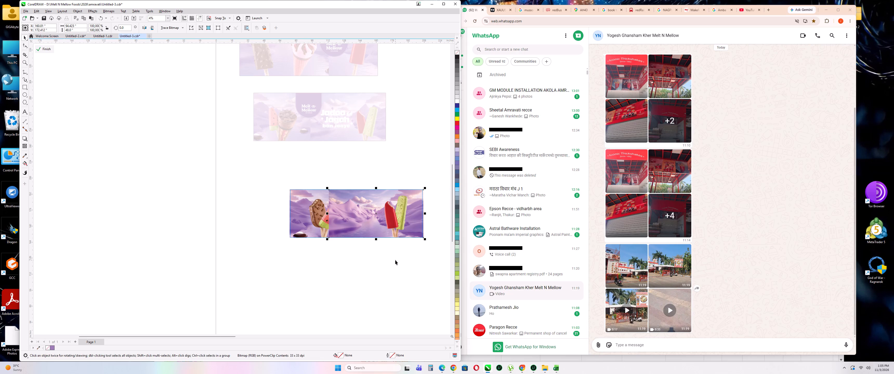
left_click(395, 260)
Crop the REAR bitmap's left side to about 81 inches wide, clear of the watermelon ice cream, and finish editing the PowerClip.
scroll(377, 229, "up", 3)
left_click(334, 198)
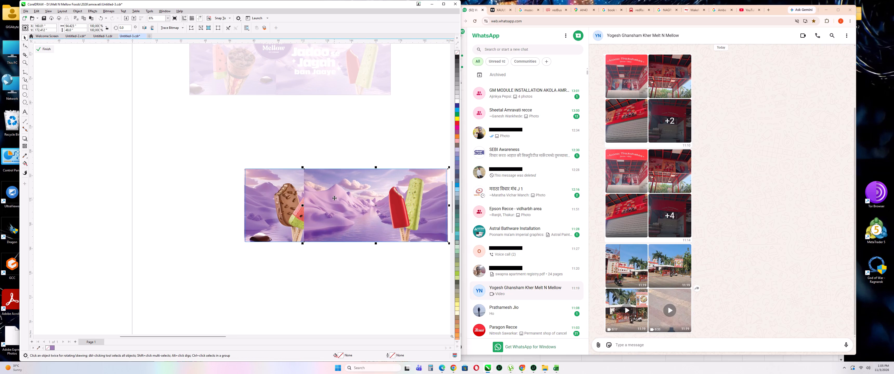
left_click(26, 54)
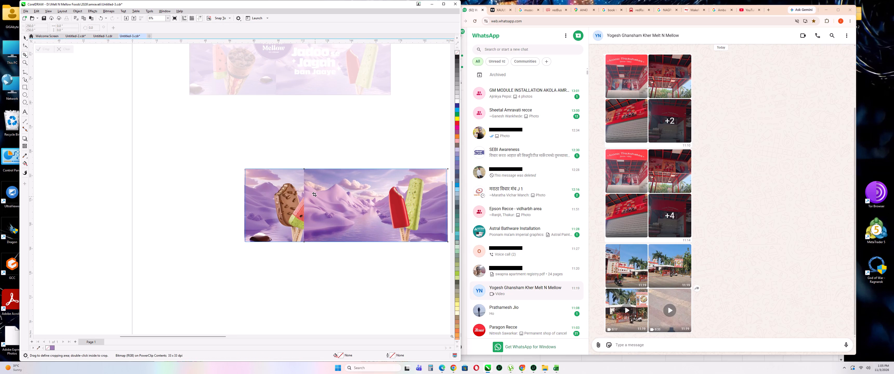
left_click_drag(323, 169, 389, 209)
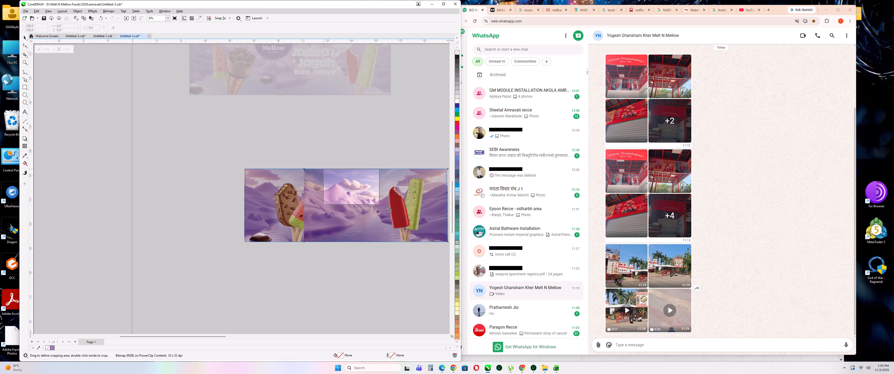
left_click_drag(389, 209, 446, 243)
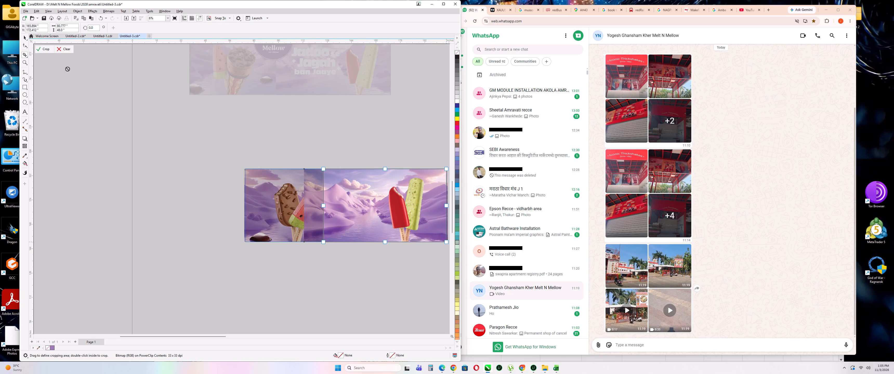
left_click(41, 50)
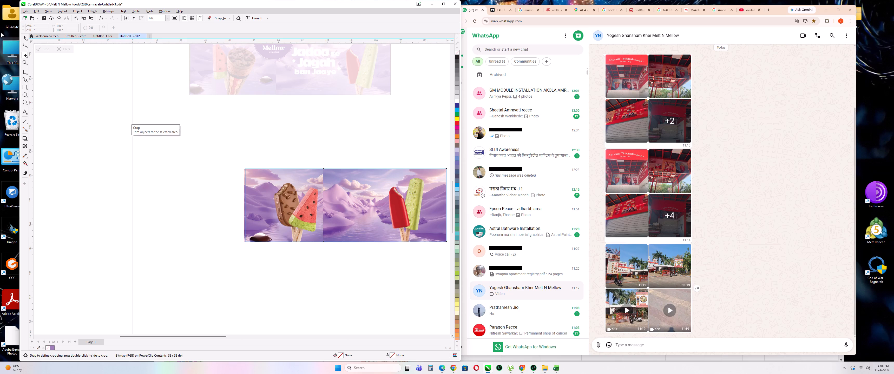
left_click(24, 37)
left_click(86, 92)
scroll(126, 126, "down", 5)
scroll(195, 155, "up", 4)
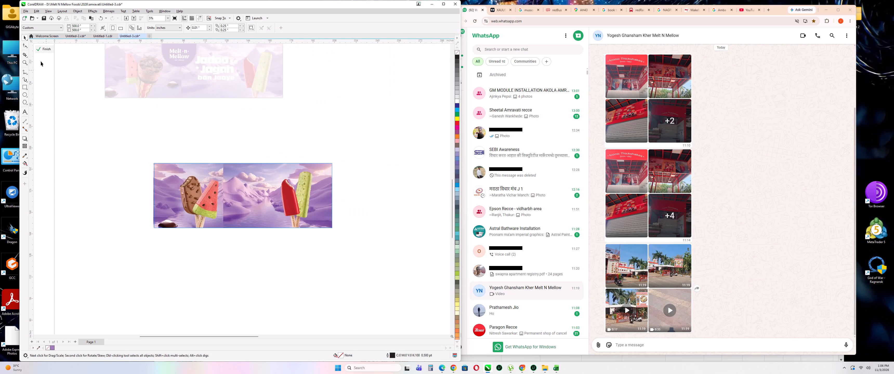
left_click(39, 50)
left_click(66, 95)
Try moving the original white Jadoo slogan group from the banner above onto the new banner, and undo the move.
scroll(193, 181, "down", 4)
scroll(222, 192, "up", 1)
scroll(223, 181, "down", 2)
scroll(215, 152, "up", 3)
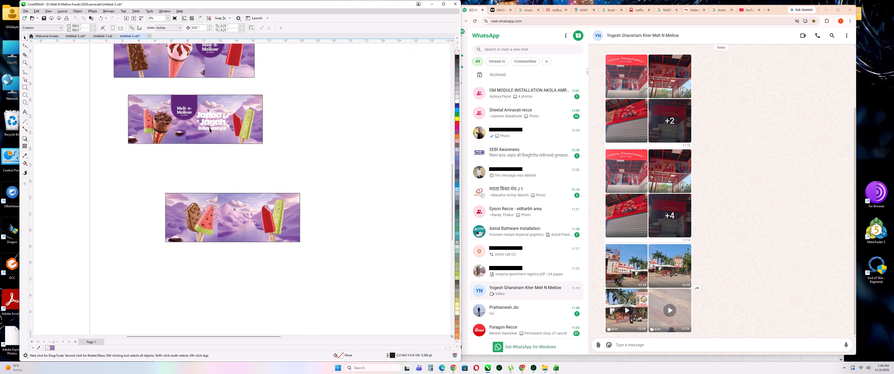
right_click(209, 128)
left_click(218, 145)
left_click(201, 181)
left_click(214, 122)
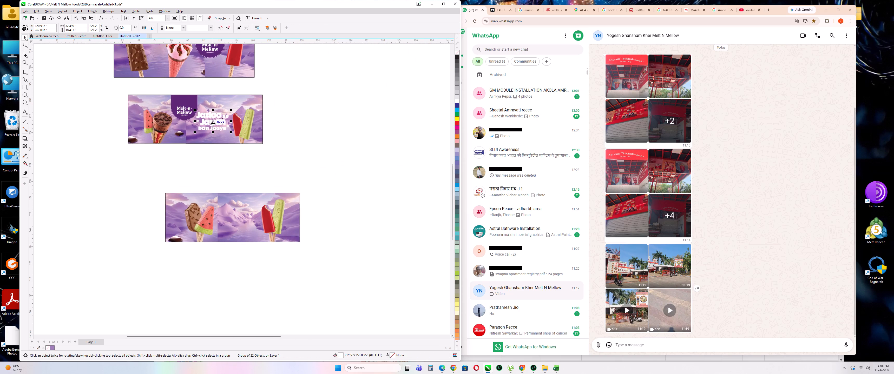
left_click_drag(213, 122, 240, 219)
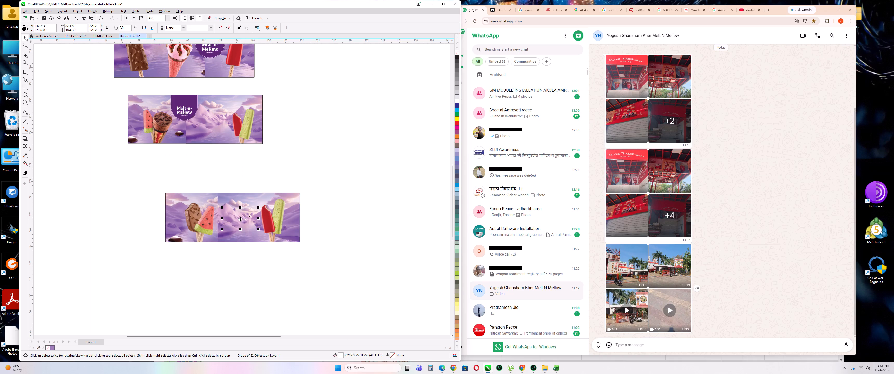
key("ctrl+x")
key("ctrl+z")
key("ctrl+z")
Copy the white Jadoo slogan group and place the duplicate between the ice creams on the new banner.
key("ctrl+c")
key("ctrl+v")
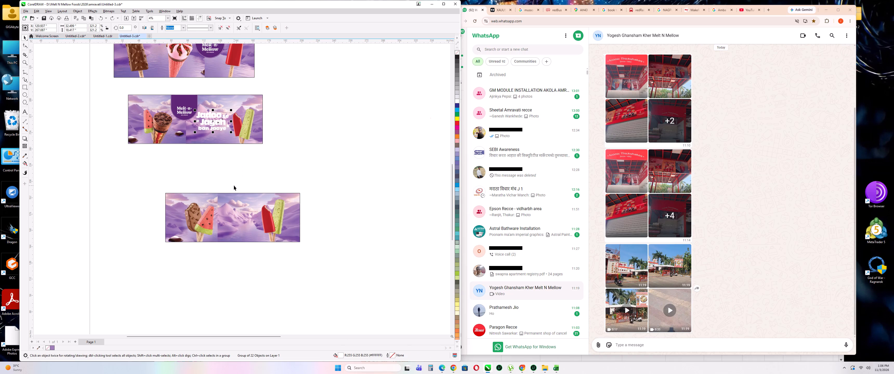
left_click(231, 164)
left_click_drag(216, 123, 242, 197)
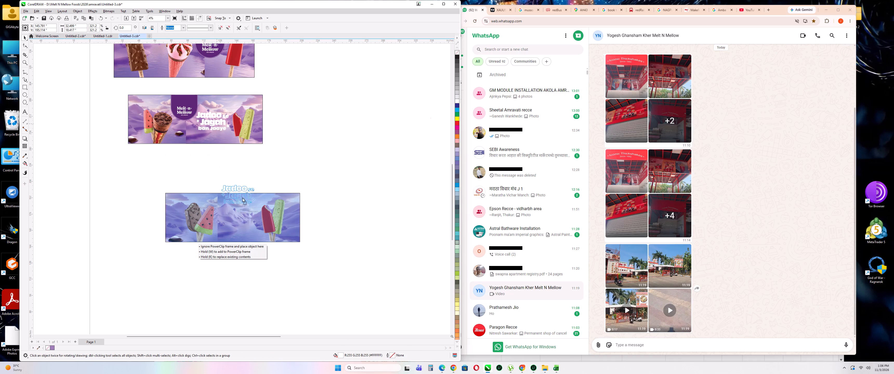
left_click_drag(242, 197, 244, 221)
left_click(238, 256)
scroll(239, 209, "down", 2)
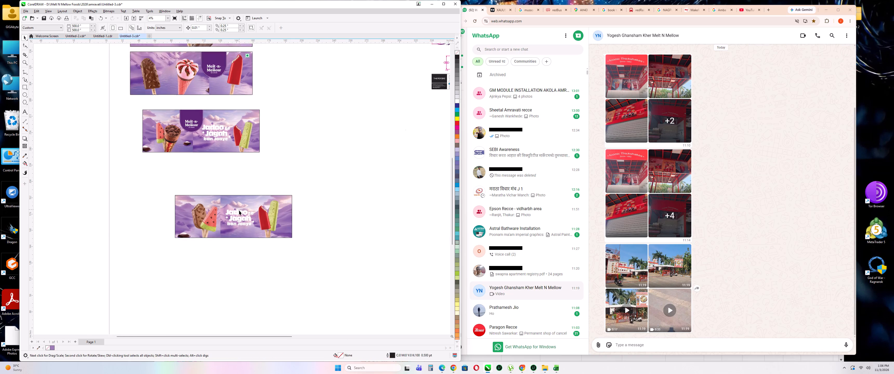
Shift the "Jadoo se Jagah ban Jaaye" tagline lower and slightly right on the new board.
scroll(239, 210, "down", 2)
scroll(239, 211, "up", 9)
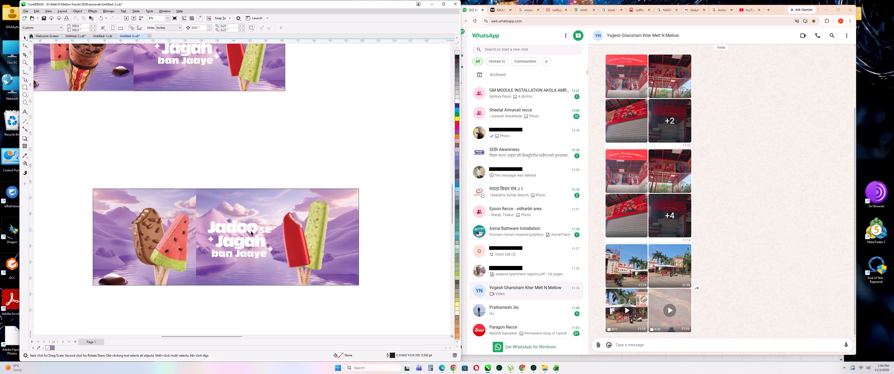
left_click_drag(252, 230, 261, 250)
left_click(281, 303)
scroll(181, 148, "down", 5)
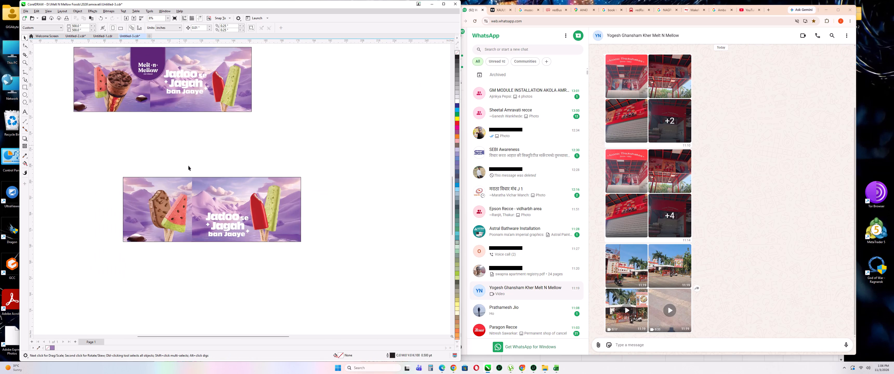
Copy the Melt-n-Mellow logo from the upper board and place the duplicate above the tagline on the new board.
left_click(156, 86)
left_click_drag(141, 64, 175, 106)
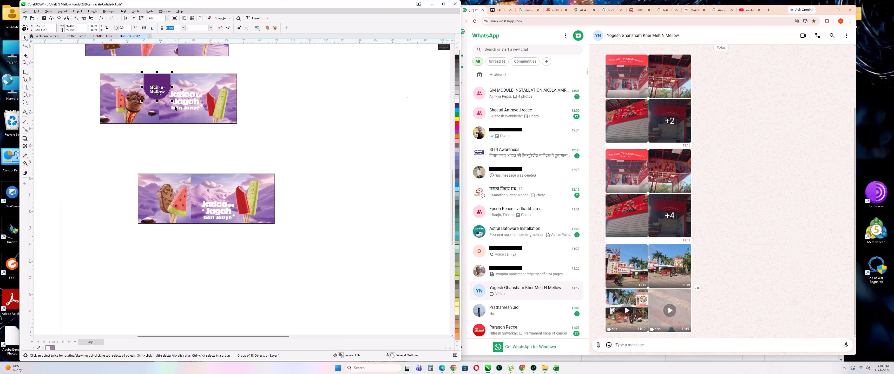
key("ctrl+g")
key("ctrl+c")
key("ctrl+v")
left_click_drag(160, 87, 209, 184)
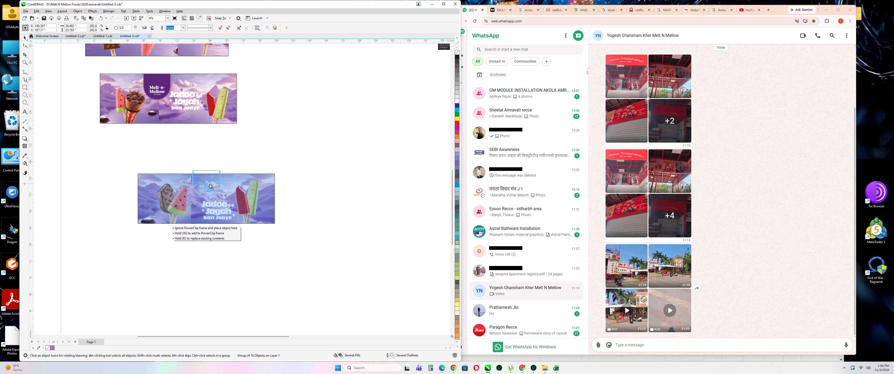
left_click_drag(209, 184, 213, 184)
PowerClip the duplicated Melt-n-Mellow logo inside the new board's frame.
scroll(213, 184, "up", 5)
right_click(229, 178)
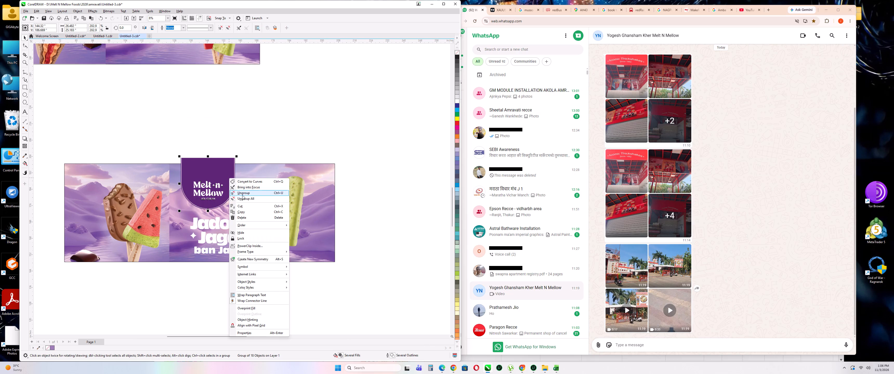
left_click(258, 244)
left_click(257, 173)
left_click(283, 132)
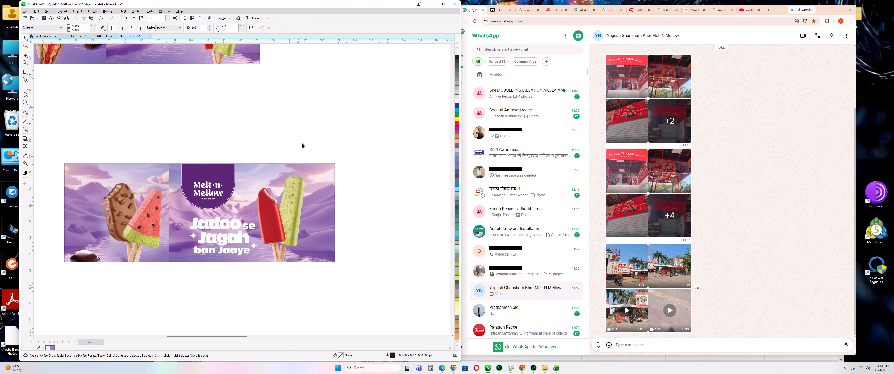
Group the new board's objects and move the group left, beneath the earlier 132 × 48 inch board.
scroll(322, 161, "down", 6)
left_click_drag(171, 154, 401, 261)
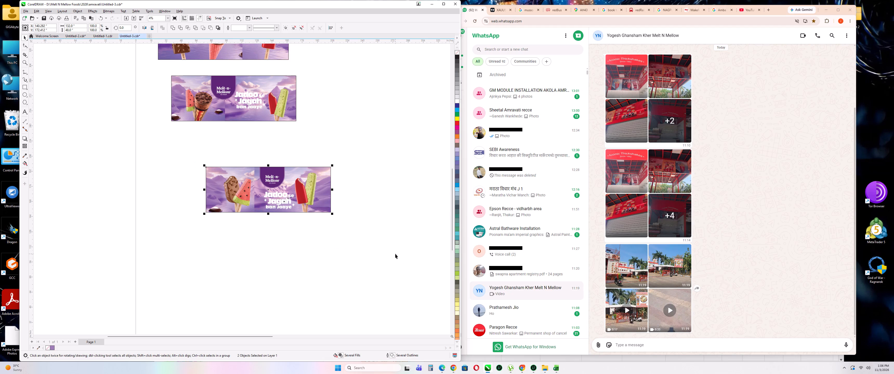
key("ctrl+g")
left_click(340, 241)
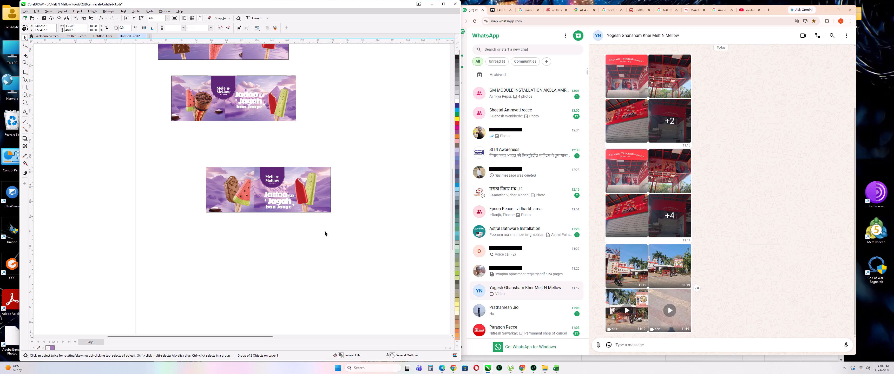
left_click_drag(161, 149, 388, 256)
key("ctrl+g")
scroll(338, 245, "down", 5)
left_click_drag(306, 214, 287, 225)
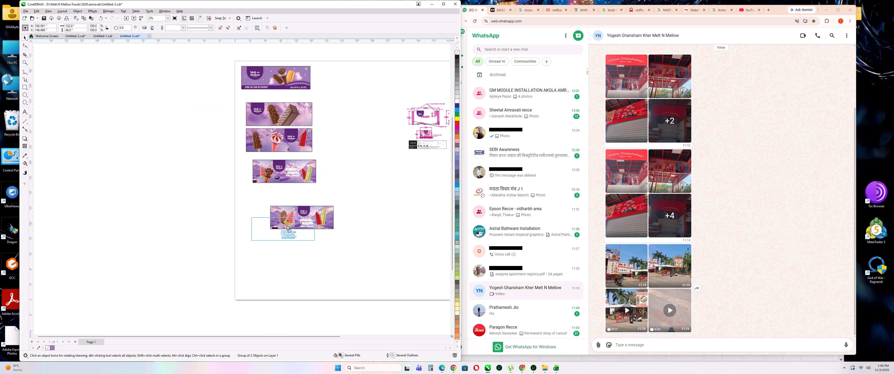
left_click_drag(287, 225, 284, 211)
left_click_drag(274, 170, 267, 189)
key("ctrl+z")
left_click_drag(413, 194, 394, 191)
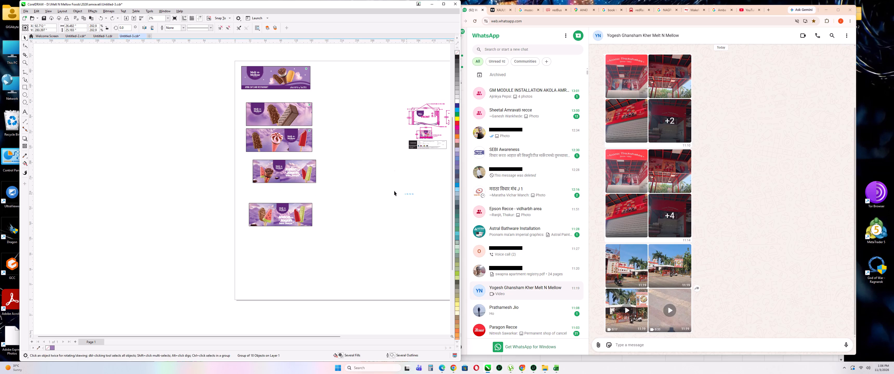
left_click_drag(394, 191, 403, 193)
Group the earlier cone board's objects and move the group down to sit directly above the new board.
left_click_drag(245, 155, 336, 196)
key("ctrl+g")
left_click_drag(303, 177, 297, 195)
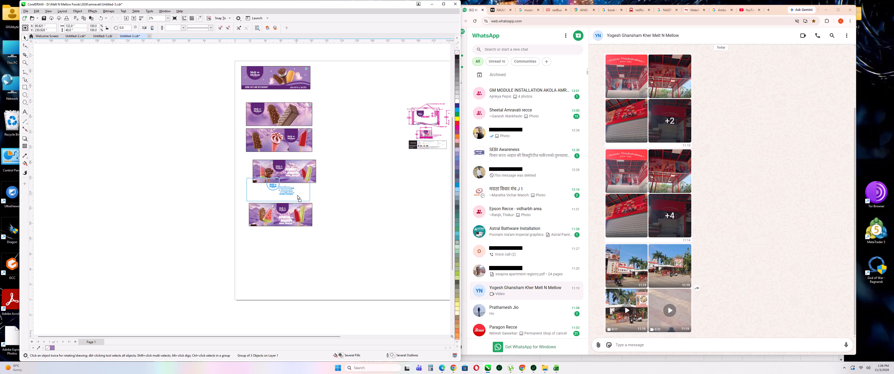
left_click_drag(297, 195, 299, 196)
Switch to the Excel work order and set the media type of the 138 × 48.5 and 132 × 48 rows to VSB.
left_click(558, 370)
left_click(658, 280)
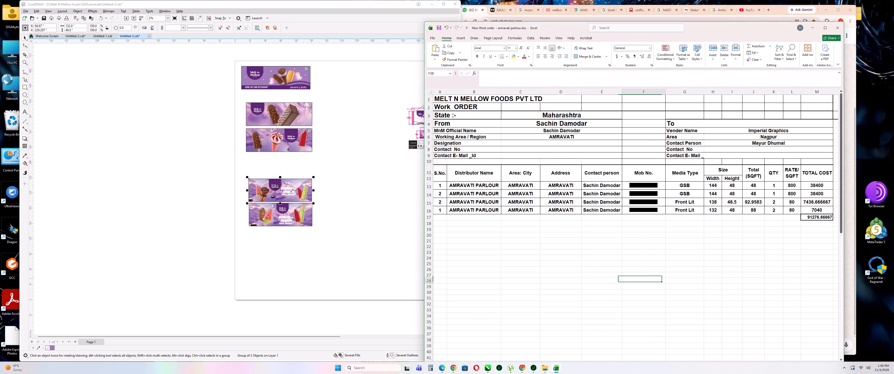
left_click(687, 201)
type("VSB")
key("Down")
type("VSB")
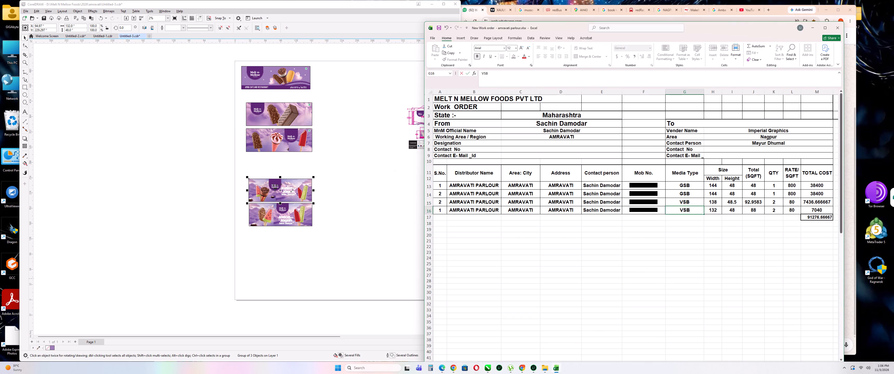
left_click(704, 252)
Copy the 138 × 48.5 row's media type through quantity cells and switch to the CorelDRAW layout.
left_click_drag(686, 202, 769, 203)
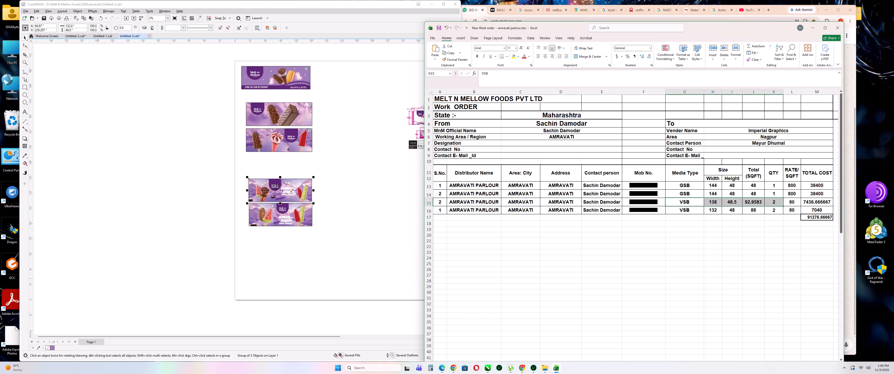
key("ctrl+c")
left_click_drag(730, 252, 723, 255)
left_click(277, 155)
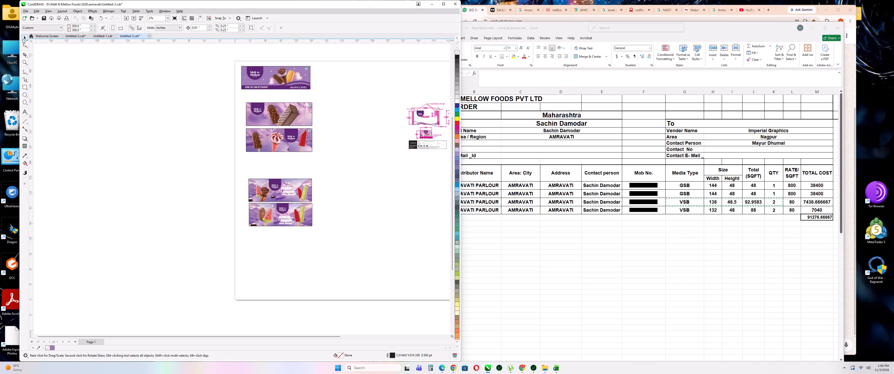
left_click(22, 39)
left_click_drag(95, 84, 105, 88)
Return to the Excel work order and copy the first GSB row's media type, width, height and total area cells.
left_click(741, 188)
left_click_drag(679, 184, 754, 185)
key("ctrl+c")
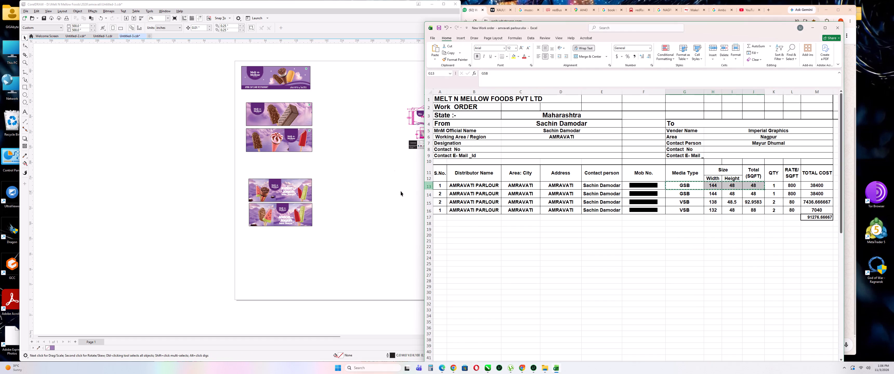
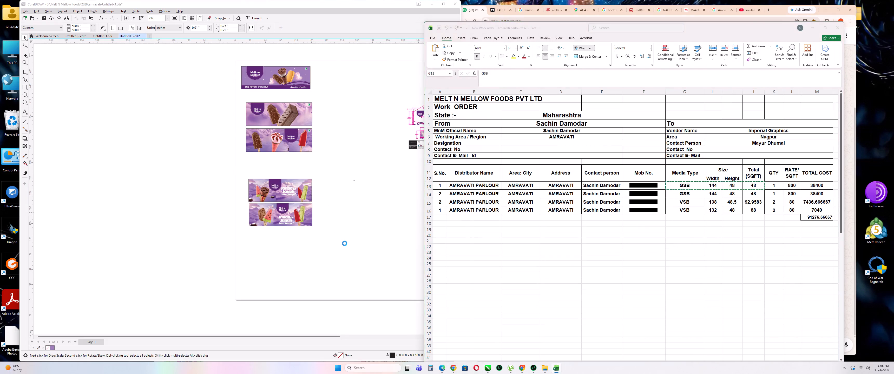
Paste the copied GSB 144 × 48 cells into the layout, enlarge them to about board width and place them above the topmost board.
key("ctrl+v")
scroll(336, 242, "down", 5)
scroll(311, 201, "up", 4)
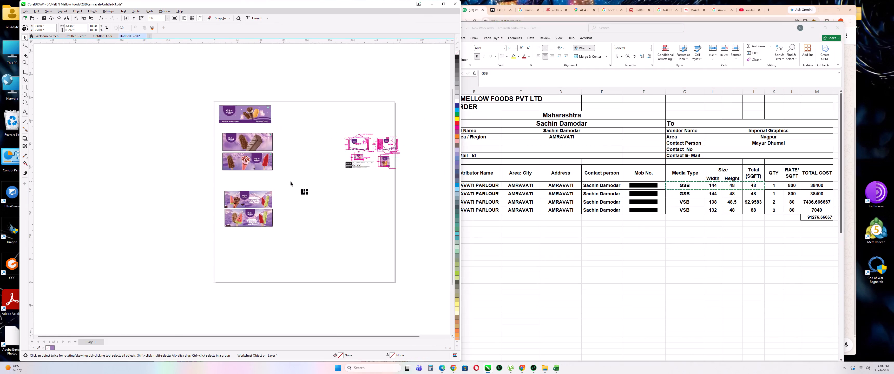
scroll(291, 181, "up", 2)
left_click_drag(314, 194, 359, 185, "shift")
left_click_drag(328, 195, 240, 58)
left_click(322, 117)
Copy the 138 × 48.5 row's media type through quantity from Excel, paste into CorelDRAW, enlarge and place above the middle pair of boards.
left_click(680, 244)
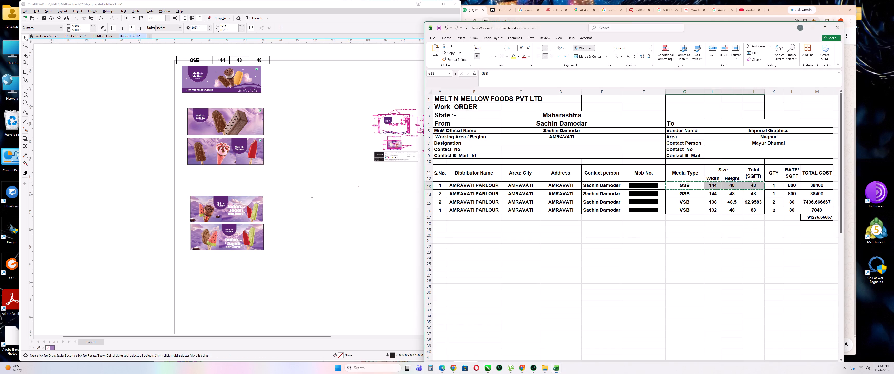
left_click_drag(685, 203, 783, 205)
left_click(783, 205, "ctrl")
left_click(749, 250)
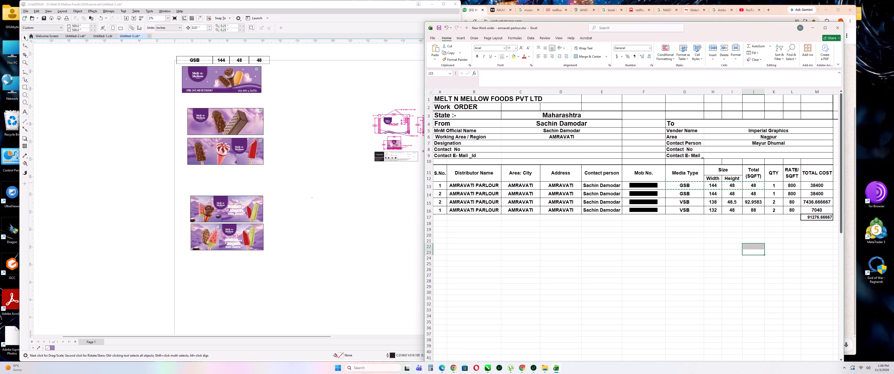
left_click_drag(682, 202, 767, 201)
key("ctrl+c")
left_click(405, 274)
key("ctrl+v")
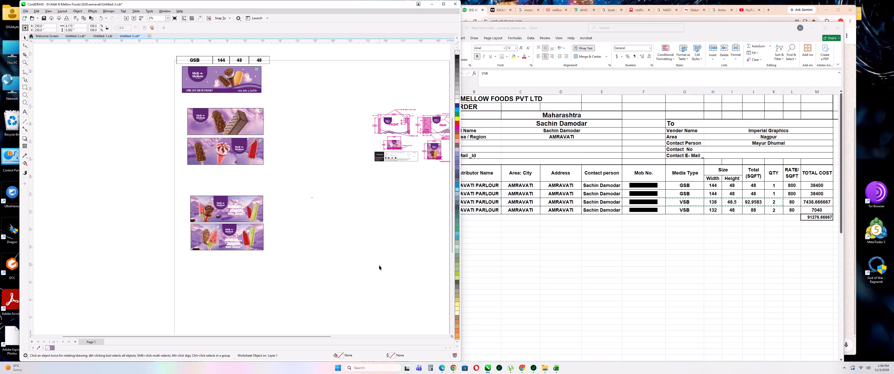
scroll(348, 249, "down", 3)
scroll(336, 226, "up", 3)
left_click_drag(323, 210, 362, 201, "shift")
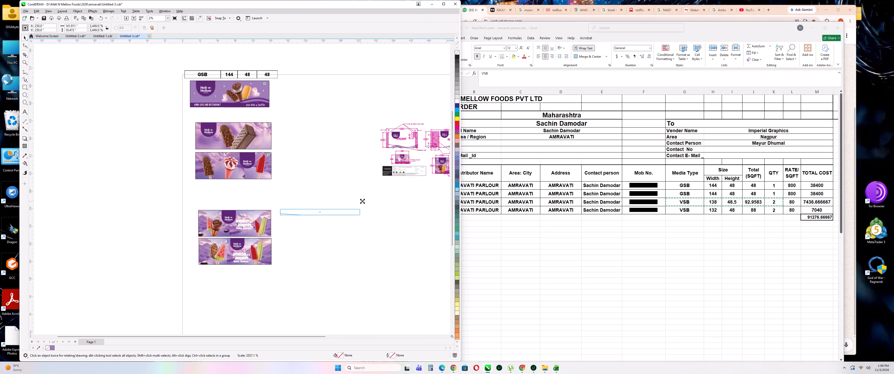
left_click_drag(362, 201, 363, 201, "shift")
left_click_drag(333, 211, 246, 117)
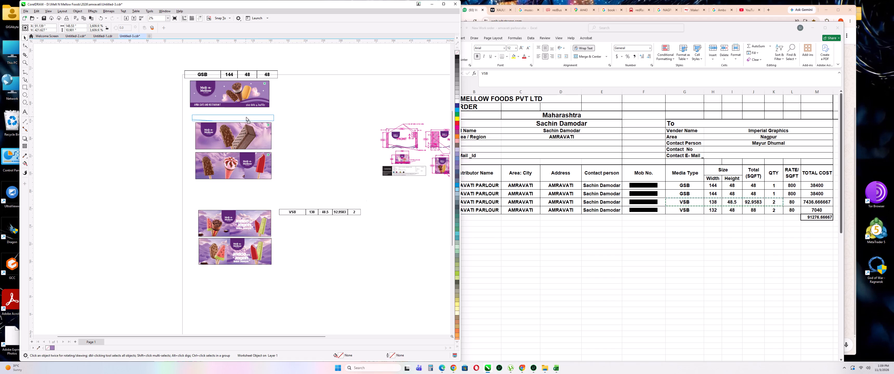
left_click_drag(246, 117, 247, 117)
left_click(360, 199)
Switch to the Excel work order and copy the 132 × 48 row's media type, width, height, total area and quantity cells.
left_click(640, 219)
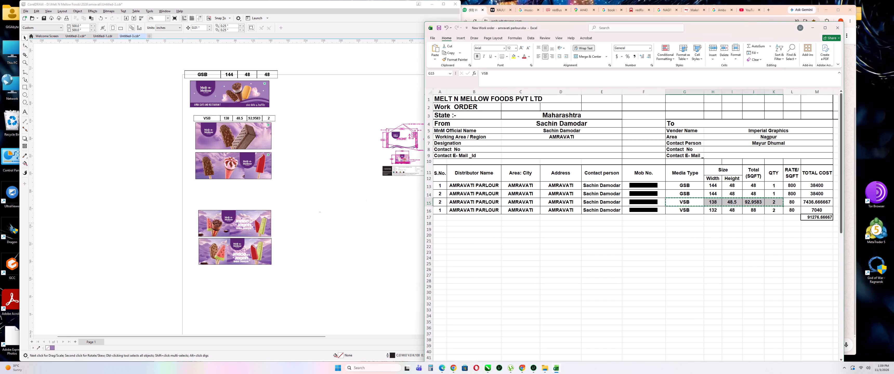
left_click_drag(689, 211, 774, 211)
key("ctrl+c")
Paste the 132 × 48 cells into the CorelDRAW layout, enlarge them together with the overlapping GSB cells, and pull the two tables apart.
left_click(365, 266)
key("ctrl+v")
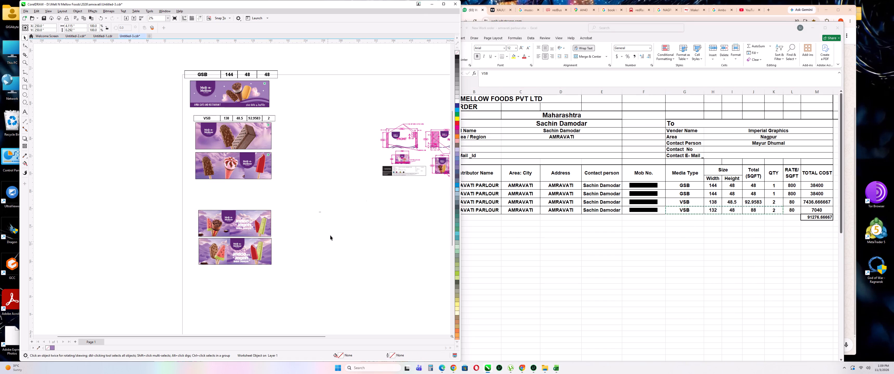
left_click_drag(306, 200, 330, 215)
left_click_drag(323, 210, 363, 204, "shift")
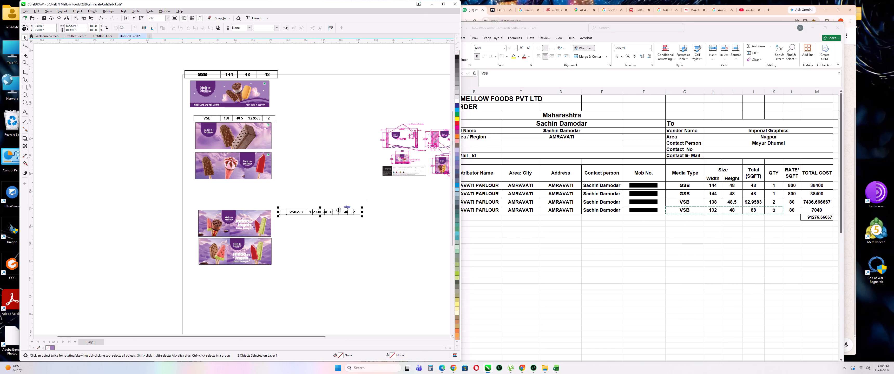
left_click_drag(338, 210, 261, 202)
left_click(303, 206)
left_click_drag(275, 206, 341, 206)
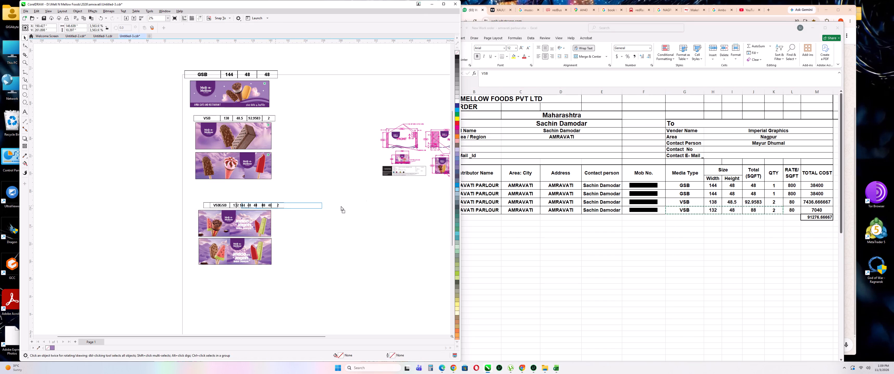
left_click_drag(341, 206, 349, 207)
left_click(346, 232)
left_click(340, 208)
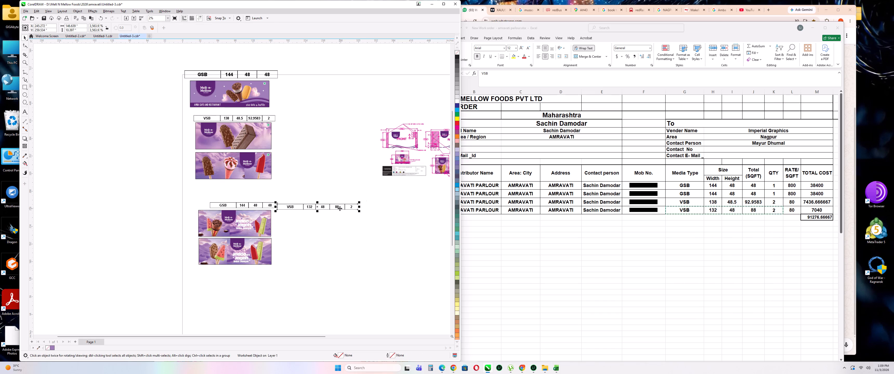
Delete the enlarged VSB 132 × 48 table and the duplicate GSB 144 × 48 table near the bottom pair of boards.
key("Delete")
left_click(251, 204)
key("Delete")
left_click(389, 231)
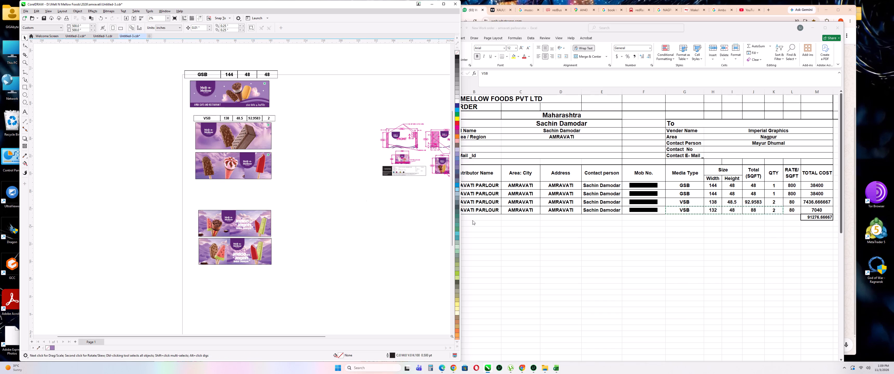
Paste the VSB 132 × 48 cells again, enlarge them to about board width and place them directly above the bottom pair of boards.
left_click(626, 203)
left_click(345, 232)
key("ctrl+v")
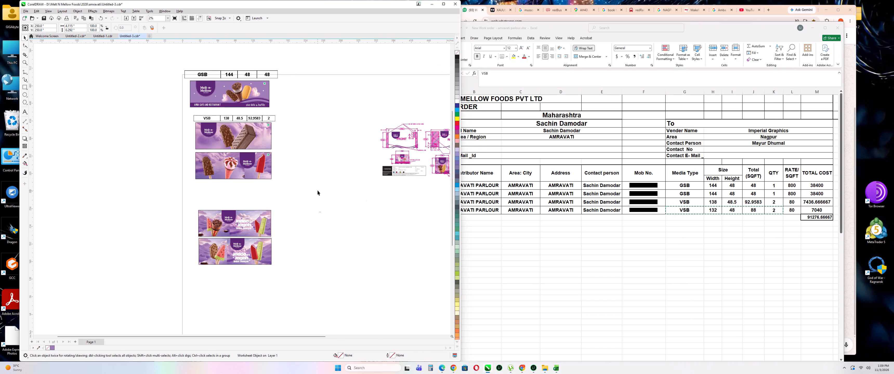
scroll(318, 190, "down", 4)
scroll(326, 202, "up", 4)
left_click_drag(321, 207, 362, 202, "shift")
left_click_drag(332, 209, 257, 197)
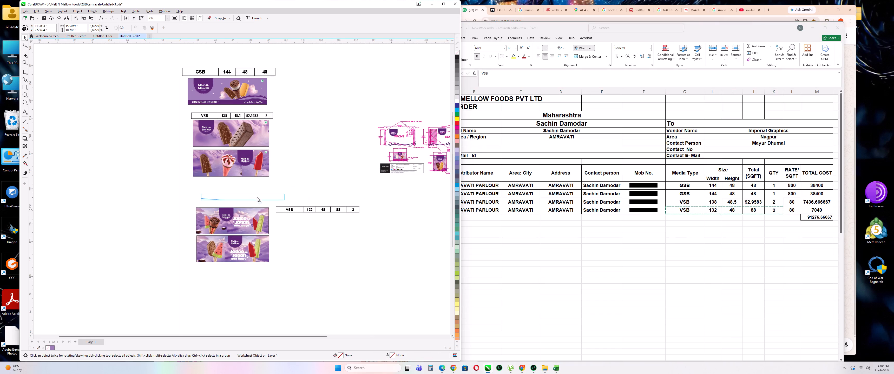
left_click_drag(257, 197, 248, 202)
left_click(351, 208)
Save the signage layout document.
key("ctrl+s")
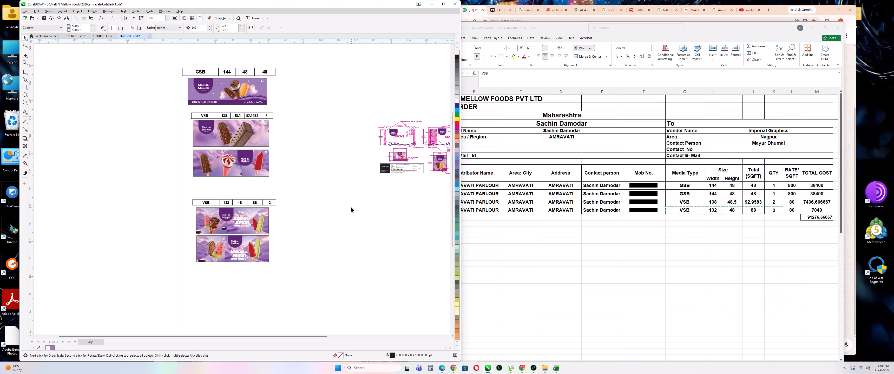
left_click(352, 208)
Select the group of magenta dimensioned shop drawings beside the boards.
scroll(312, 222, "down", 3)
scroll(374, 184, "up", 3)
left_click_drag(336, 132, 435, 216)
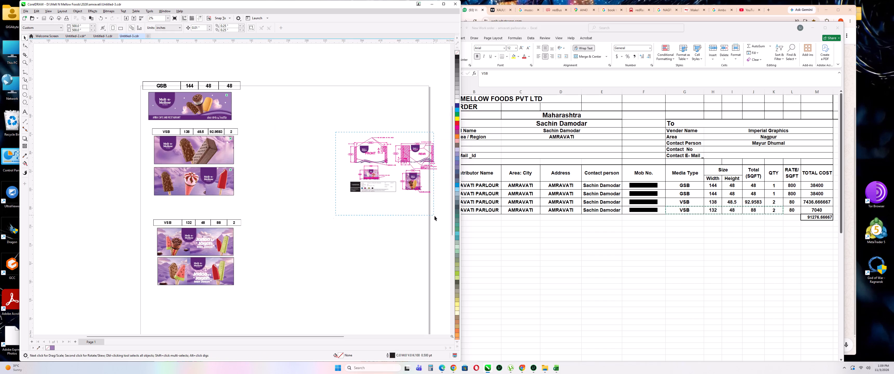
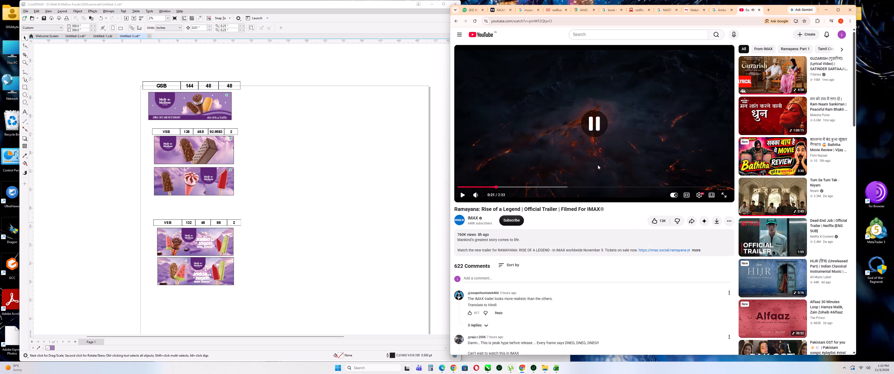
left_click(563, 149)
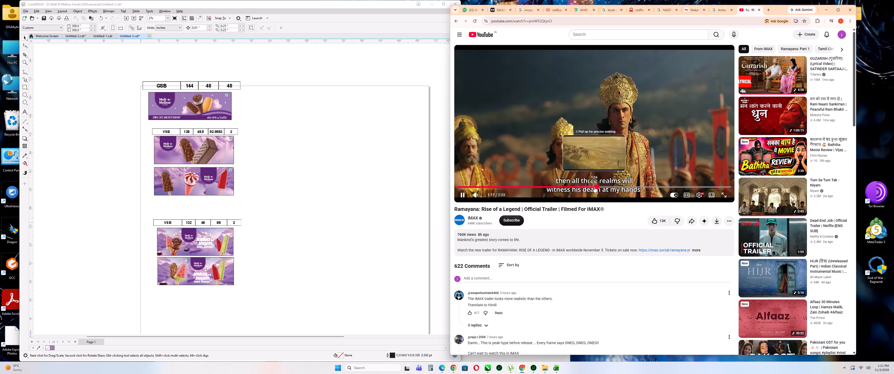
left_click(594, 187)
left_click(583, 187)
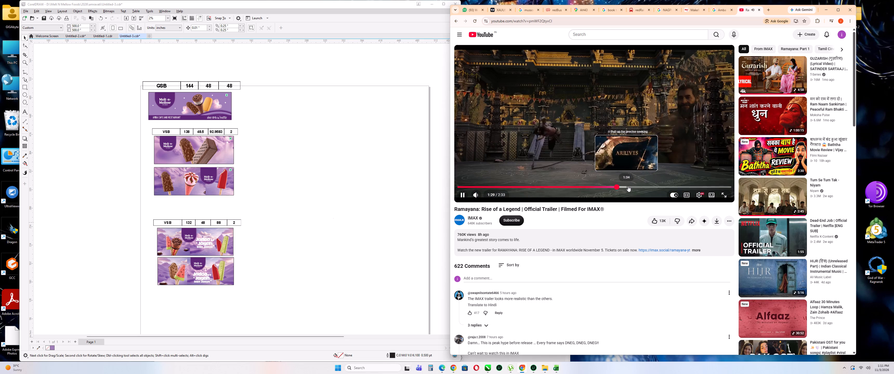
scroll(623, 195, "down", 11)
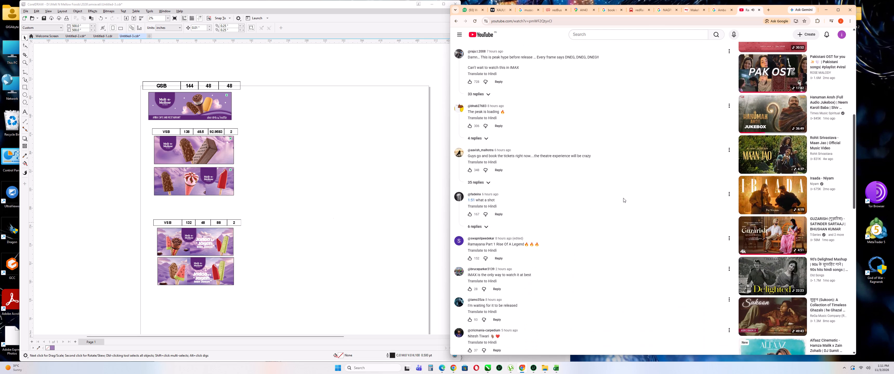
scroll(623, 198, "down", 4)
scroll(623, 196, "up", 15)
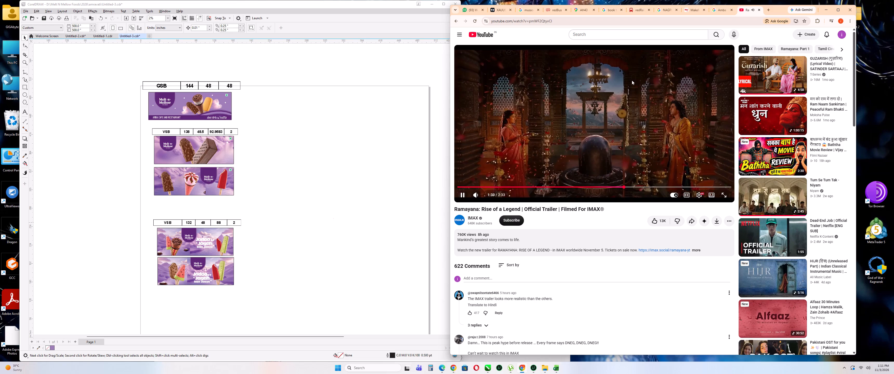
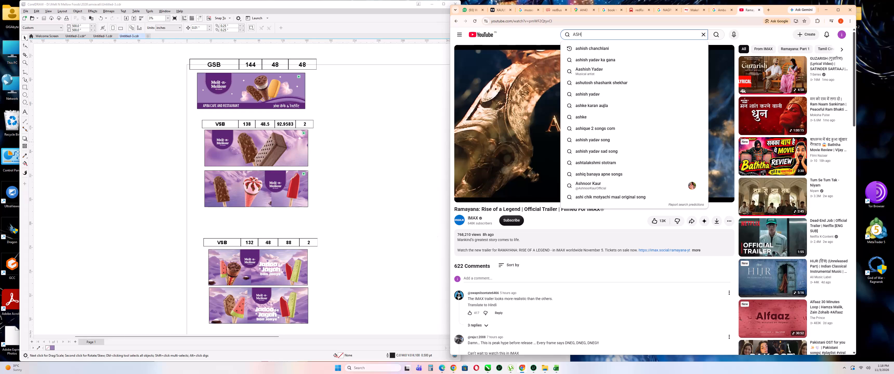
Search YouTube for "ishq di gali vich koi koi langda" and open the "ISHQ di Gali (Cover) | Raw Video Clip" video.
key("BackSpace")
key("BackSpace")
key("BackSpace")
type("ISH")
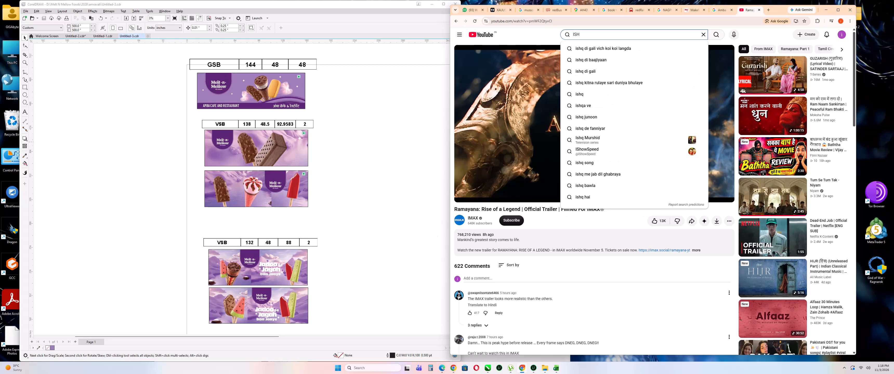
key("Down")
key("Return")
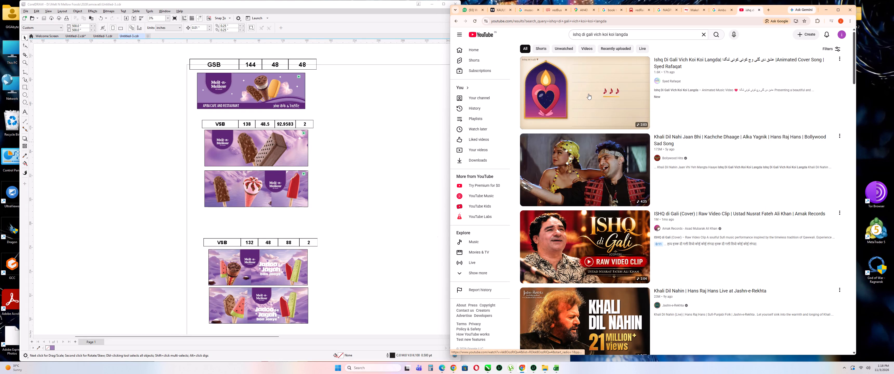
left_click(587, 251)
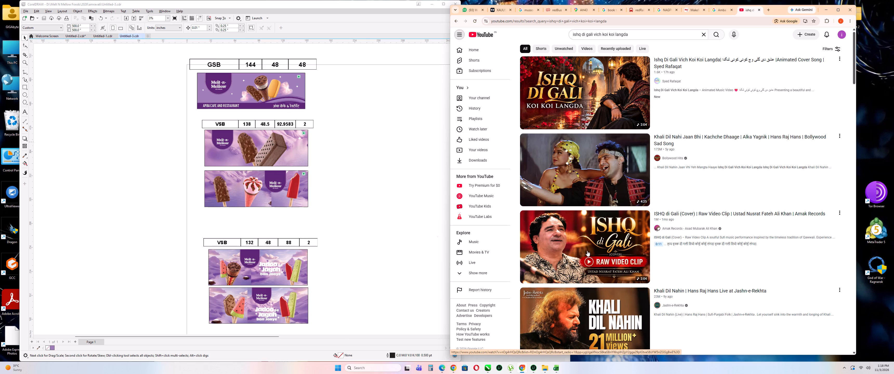
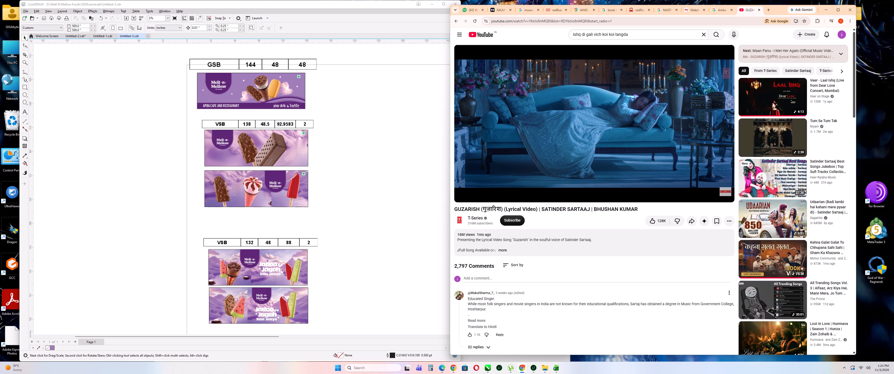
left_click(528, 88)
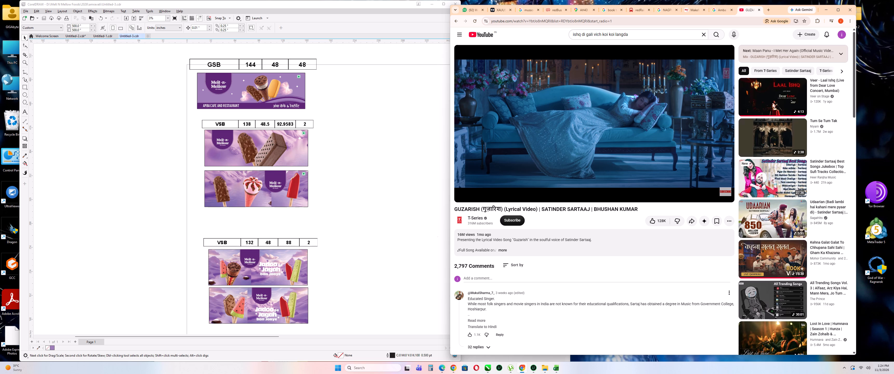